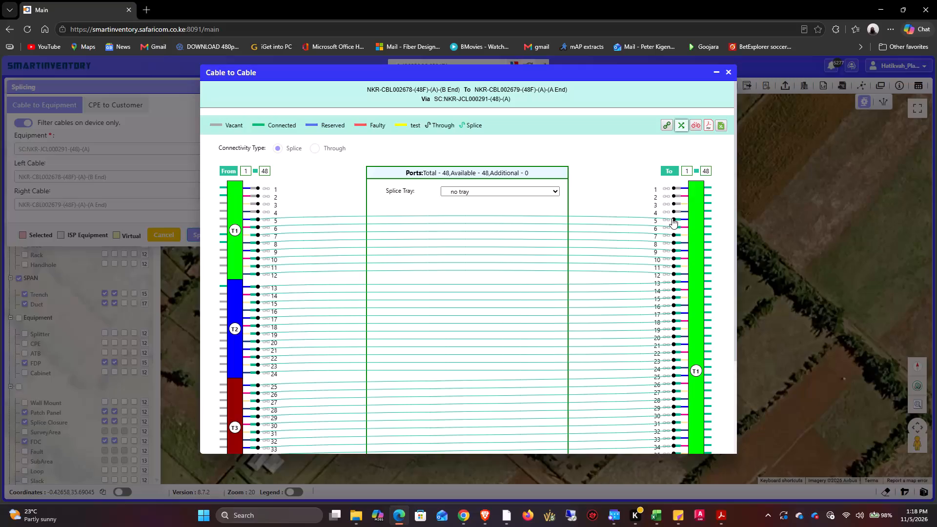
Delete the splice connections on fibres 5, 6 and 7 between cables NKR-CBL002678 and NKR-CBL002679.
left_click_drag(672, 218, 667, 235)
left_click_drag(672, 227, 652, 259)
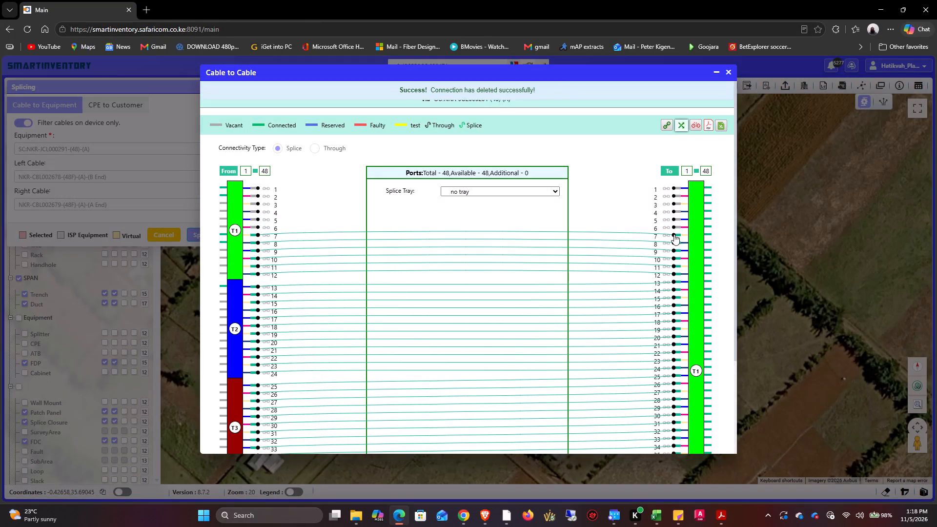
left_click_drag(674, 234, 673, 227)
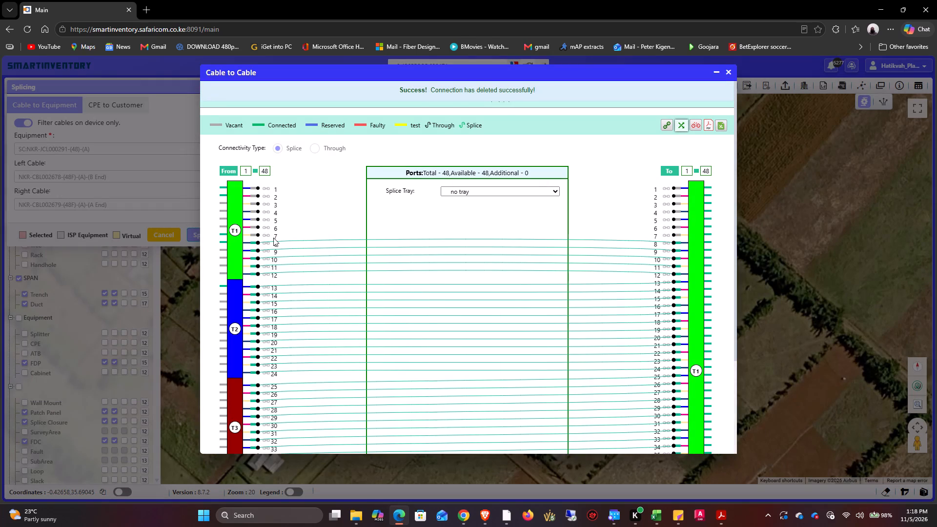
Splice fibre 7 of cable NKR-CBL002678 to fibre 7 of cable NKR-CBL002679.
left_click_drag(259, 234, 274, 227)
left_click_drag(274, 227, 675, 234)
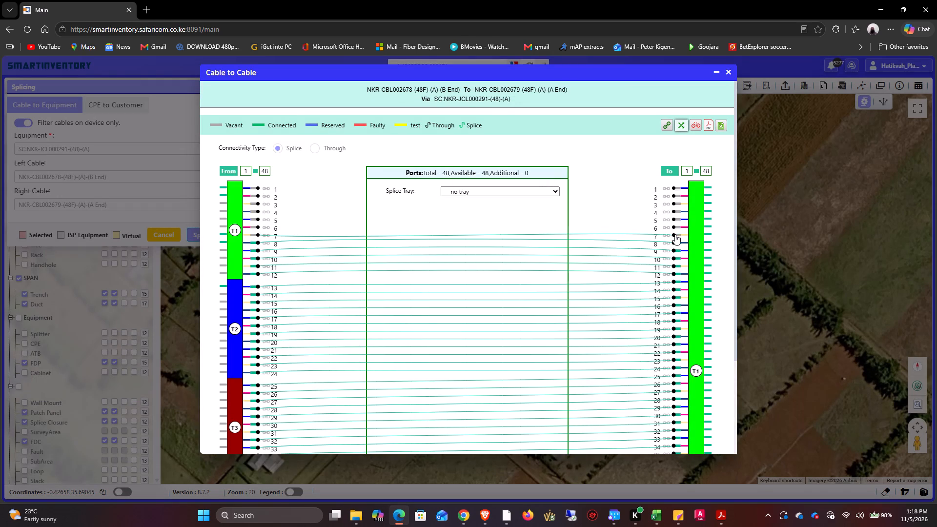
left_click_drag(675, 234, 674, 234)
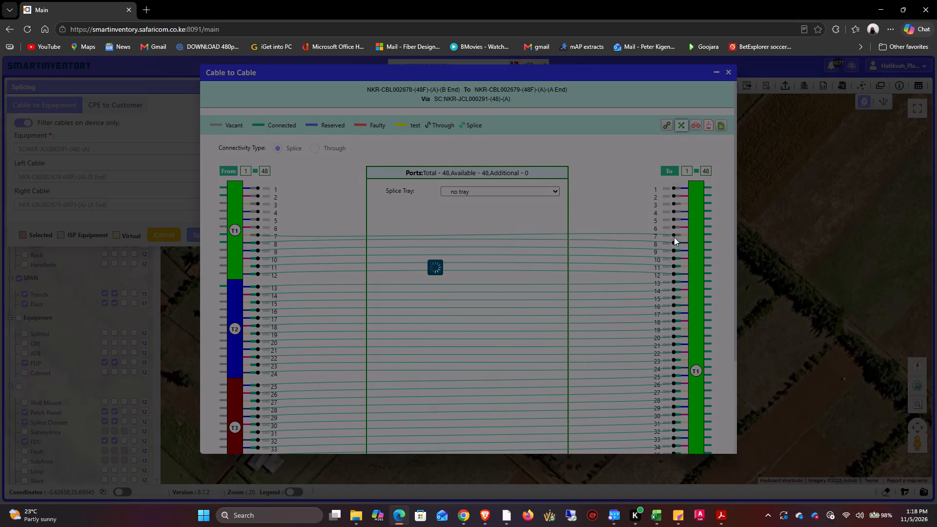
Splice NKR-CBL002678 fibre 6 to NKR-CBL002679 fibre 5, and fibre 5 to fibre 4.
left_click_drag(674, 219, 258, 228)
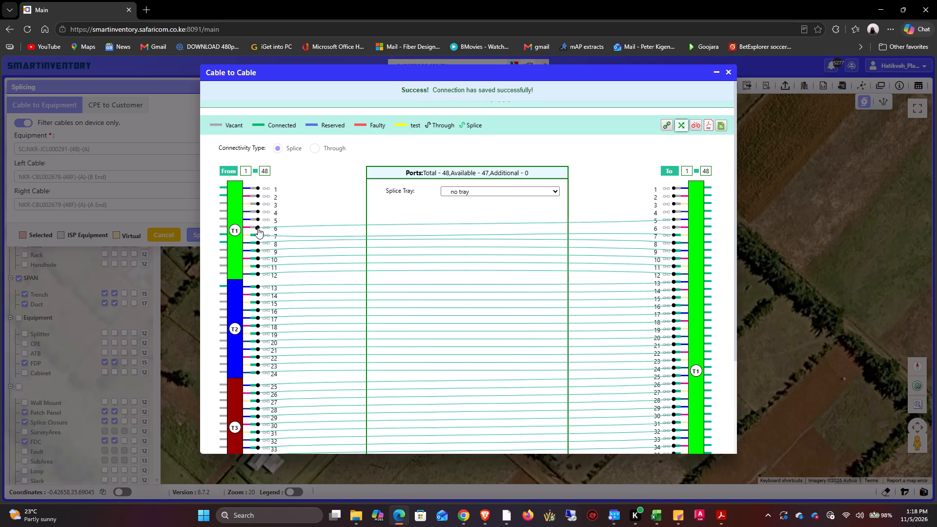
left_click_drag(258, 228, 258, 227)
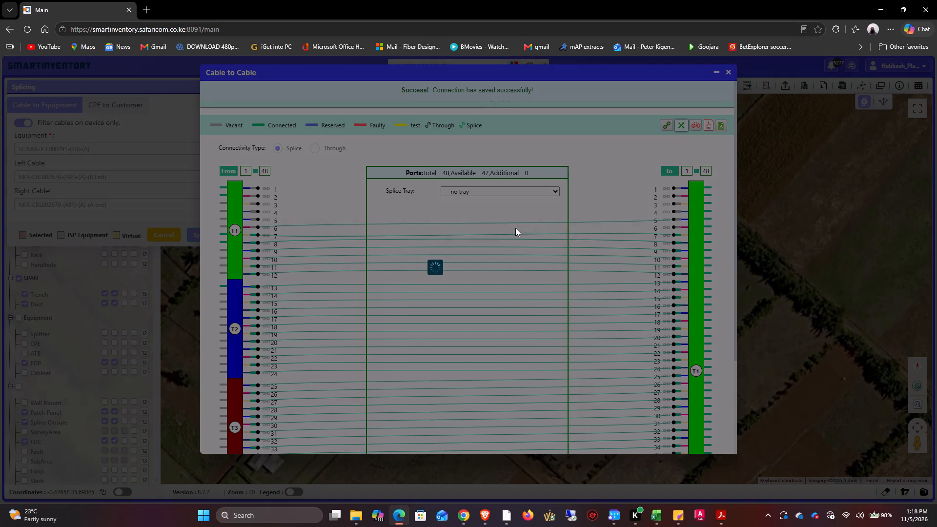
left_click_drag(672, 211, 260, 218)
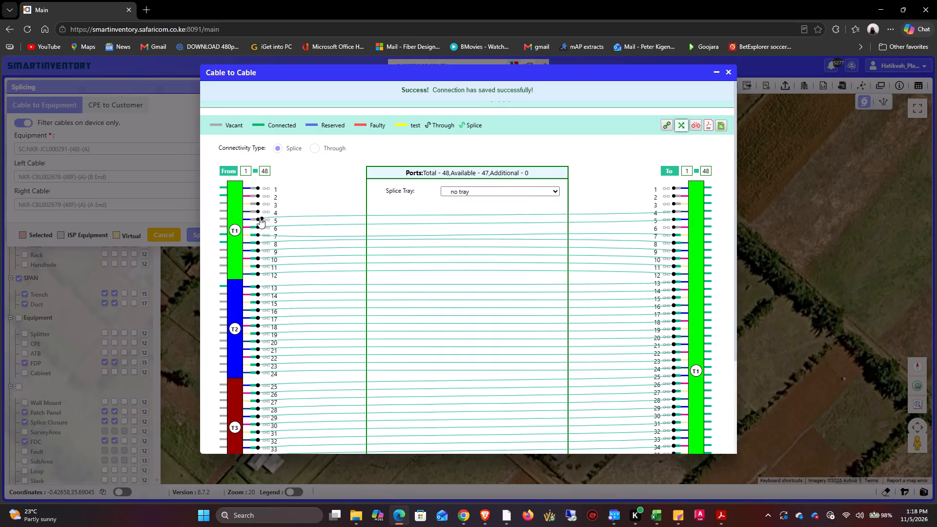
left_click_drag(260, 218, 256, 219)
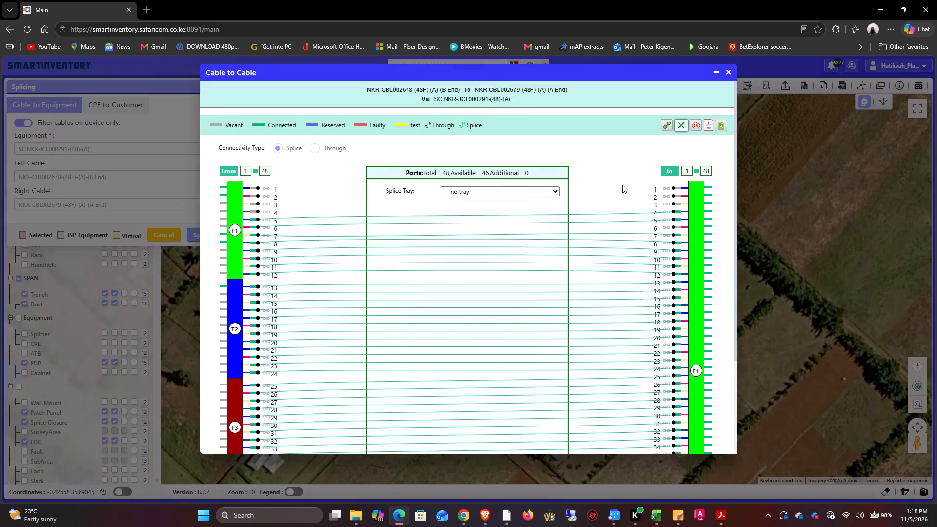
Splice fibres 1, 2 and 3 of NKR-CBL002678 to the same-numbered fibres of NKR-CBL002679.
left_click_drag(673, 189, 264, 193)
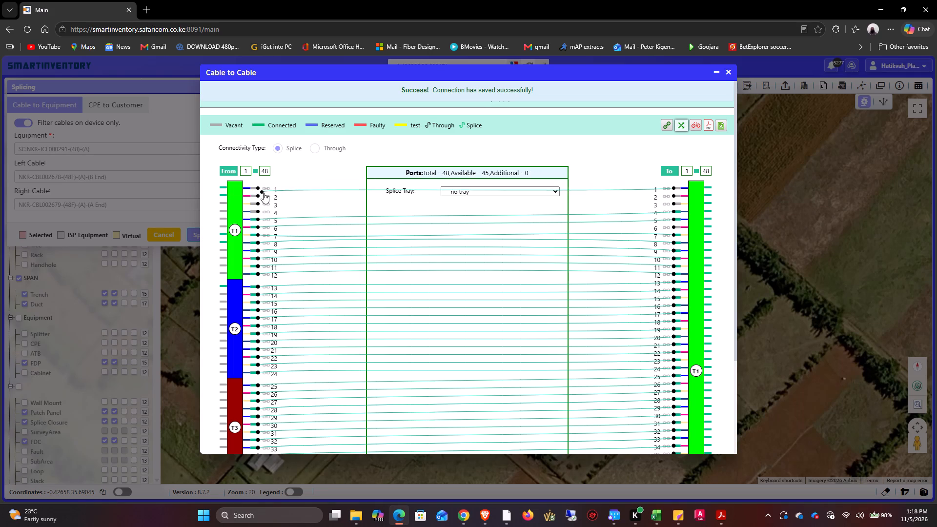
left_click_drag(264, 193, 257, 188)
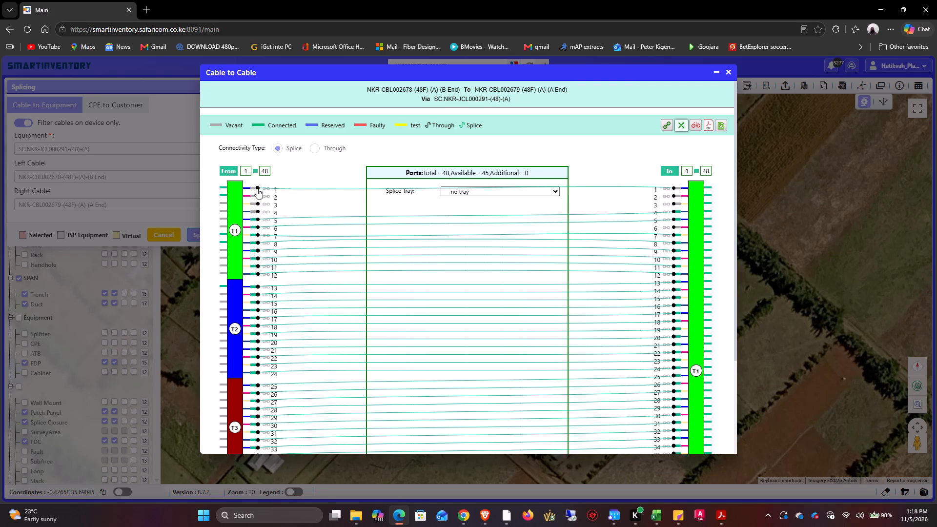
left_click_drag(259, 197, 651, 196)
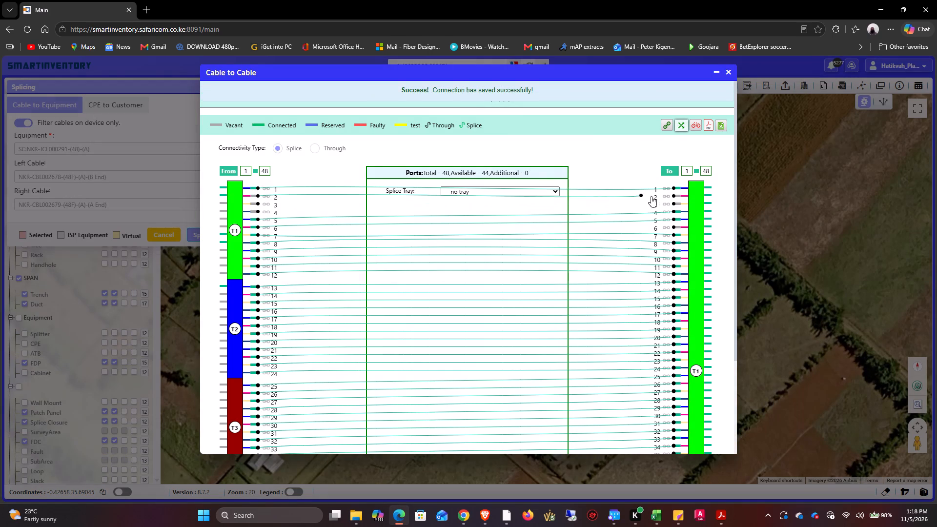
left_click_drag(651, 196, 675, 197)
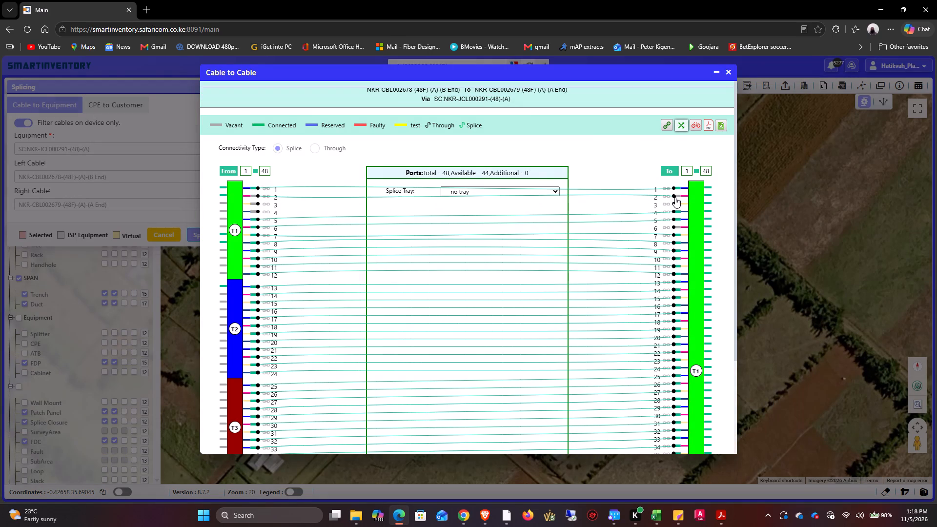
left_click_drag(674, 203, 267, 204)
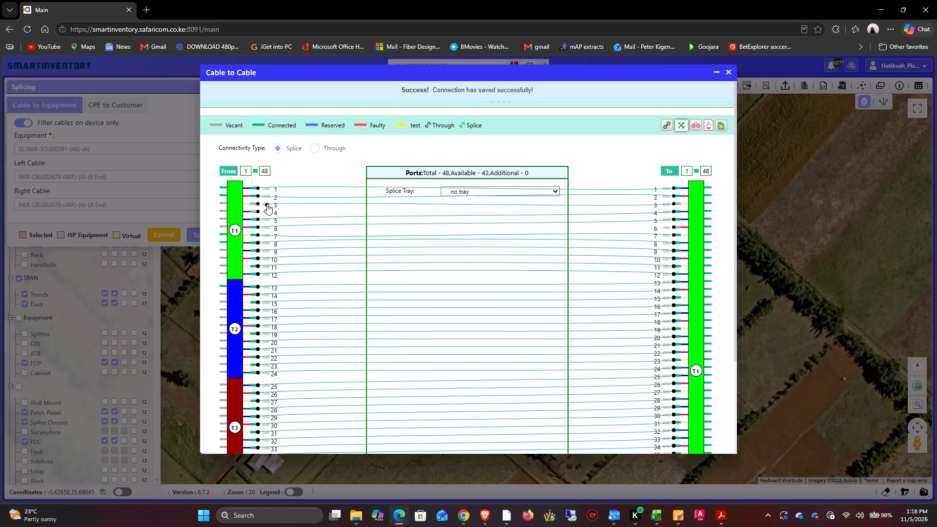
left_click_drag(267, 204, 258, 204)
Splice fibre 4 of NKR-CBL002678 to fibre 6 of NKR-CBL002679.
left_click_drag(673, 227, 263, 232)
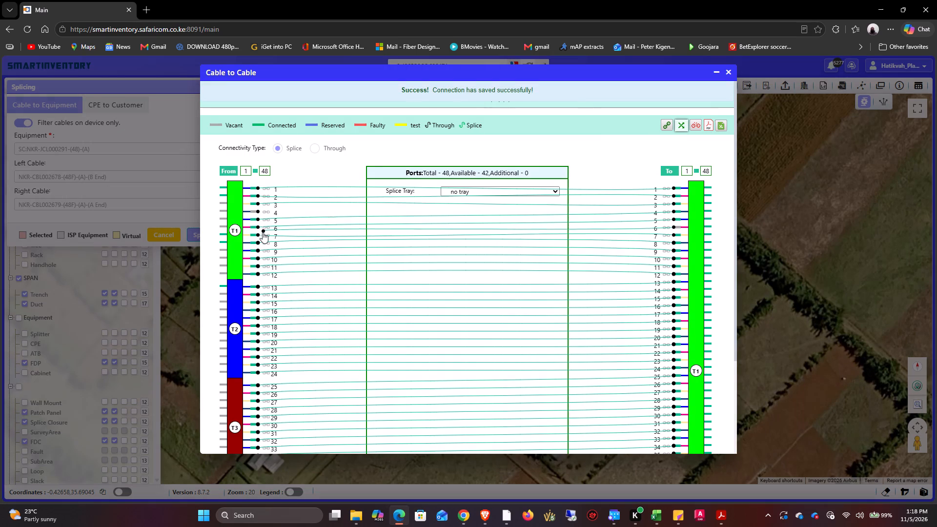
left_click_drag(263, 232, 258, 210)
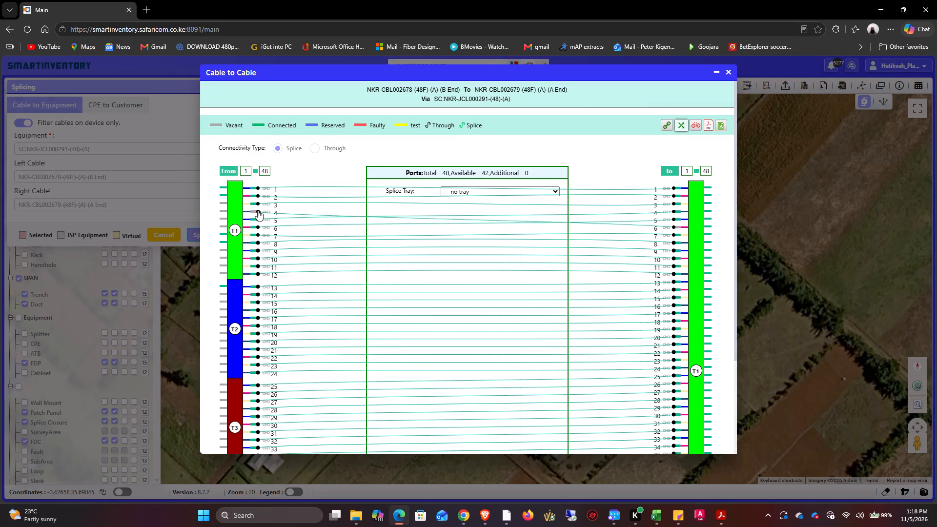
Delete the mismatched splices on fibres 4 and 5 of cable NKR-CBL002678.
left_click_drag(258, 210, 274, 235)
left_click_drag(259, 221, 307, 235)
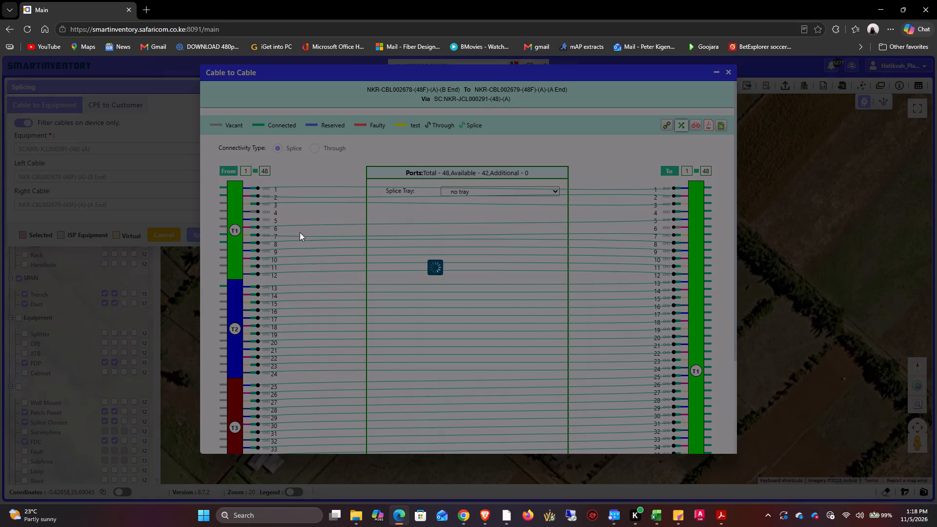
Splice fibre 4 of NKR-CBL002678 to fibre 4 of NKR-CBL002679.
left_click_drag(258, 210, 649, 215)
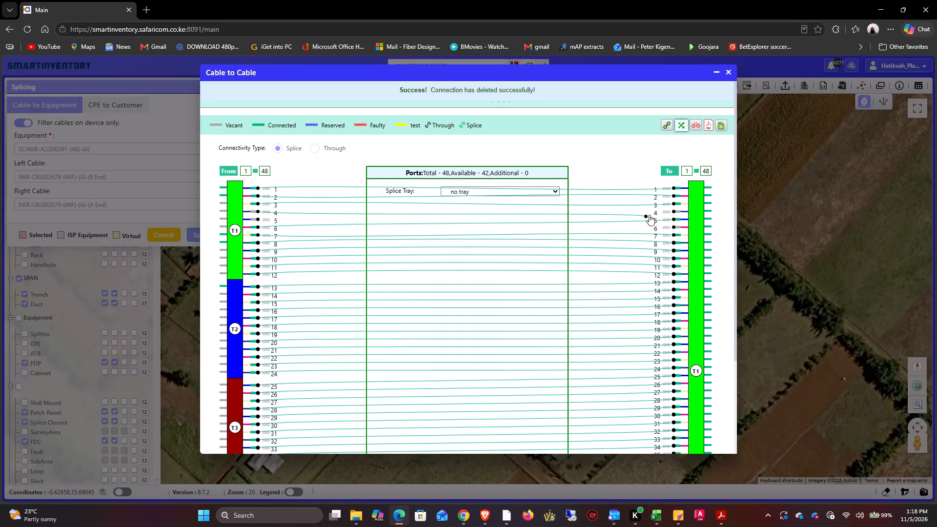
left_click_drag(649, 215, 672, 211)
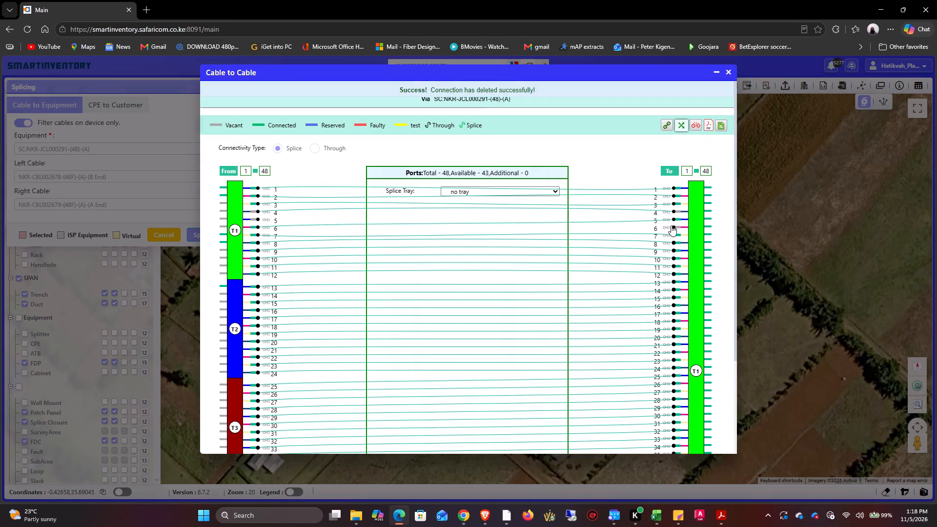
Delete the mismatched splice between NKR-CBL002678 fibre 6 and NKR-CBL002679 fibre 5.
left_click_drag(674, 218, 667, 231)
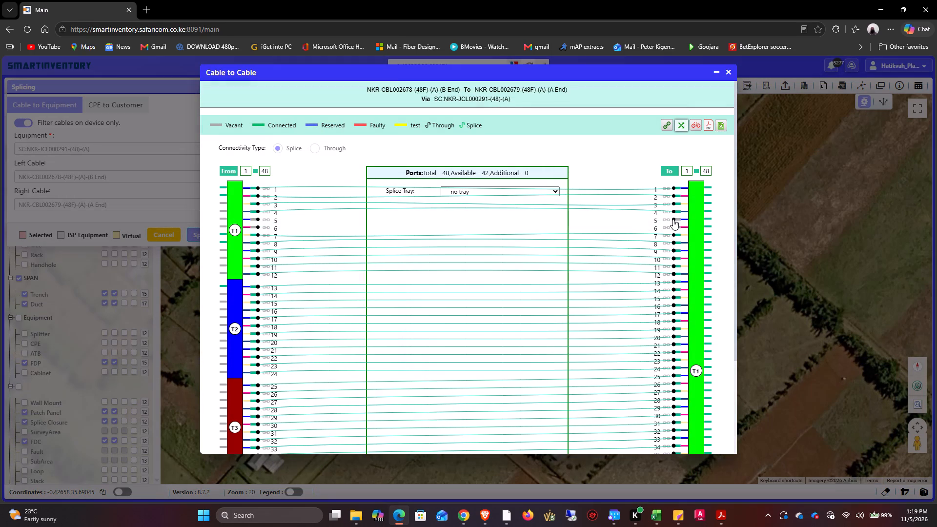
Splice fibres 5 and 6 of NKR-CBL002678 to the same-numbered fibres of NKR-CBL002679, and close this closure's splicing session.
left_click_drag(673, 219, 258, 220)
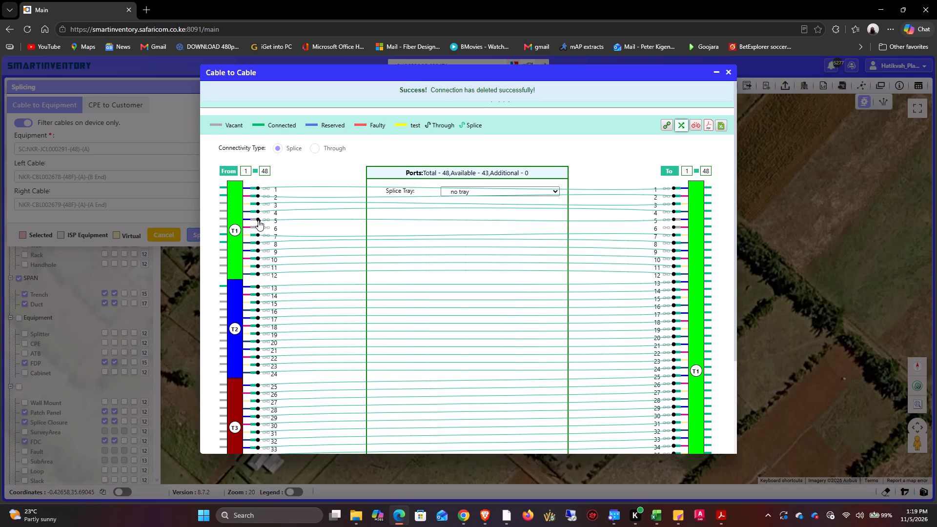
left_click_drag(258, 220, 259, 220)
left_click(259, 220)
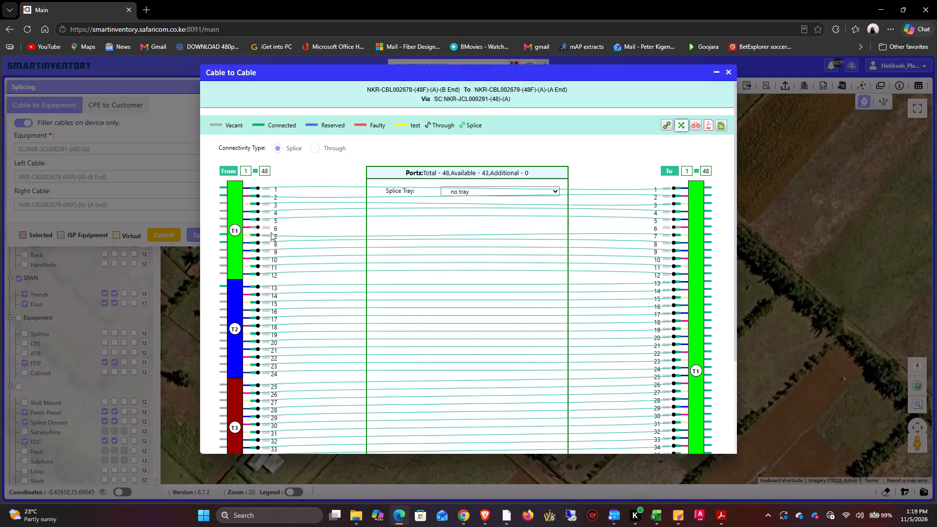
left_click_drag(258, 228, 654, 230)
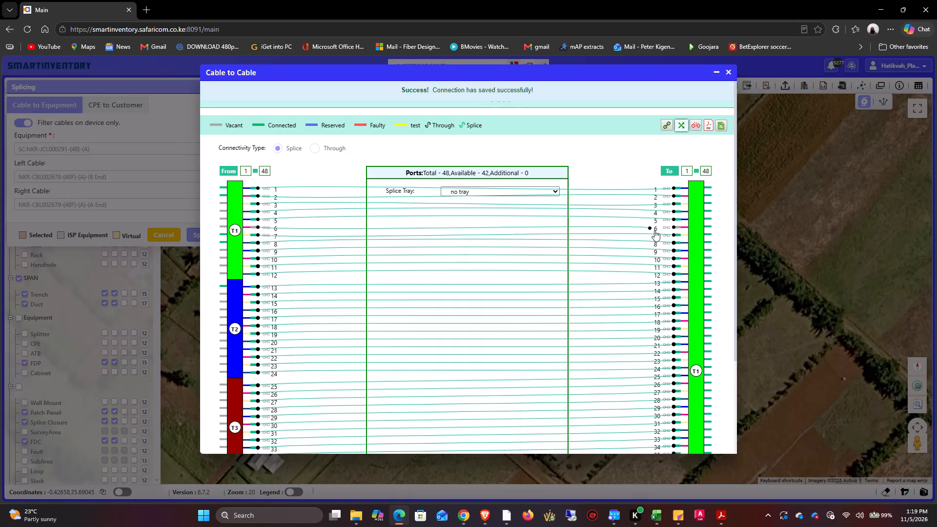
left_click_drag(654, 230, 673, 228)
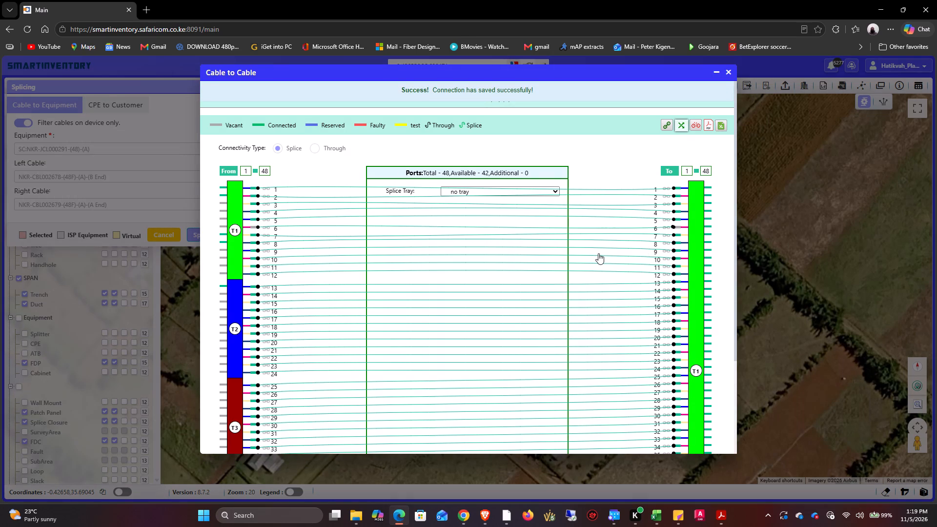
scroll(601, 264, "down", 1)
scroll(602, 268, "up", 1)
scroll(602, 269, "down", 1)
scroll(602, 269, "up", 1)
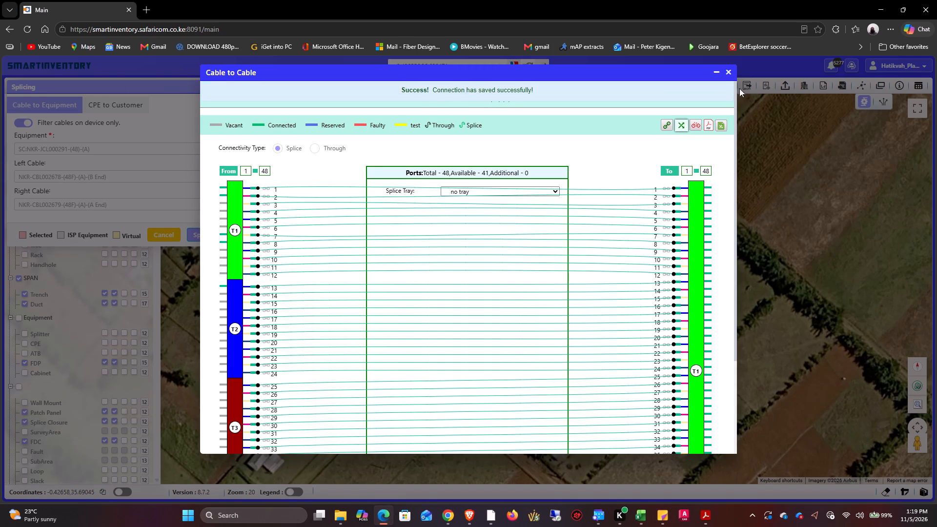
left_click(732, 74)
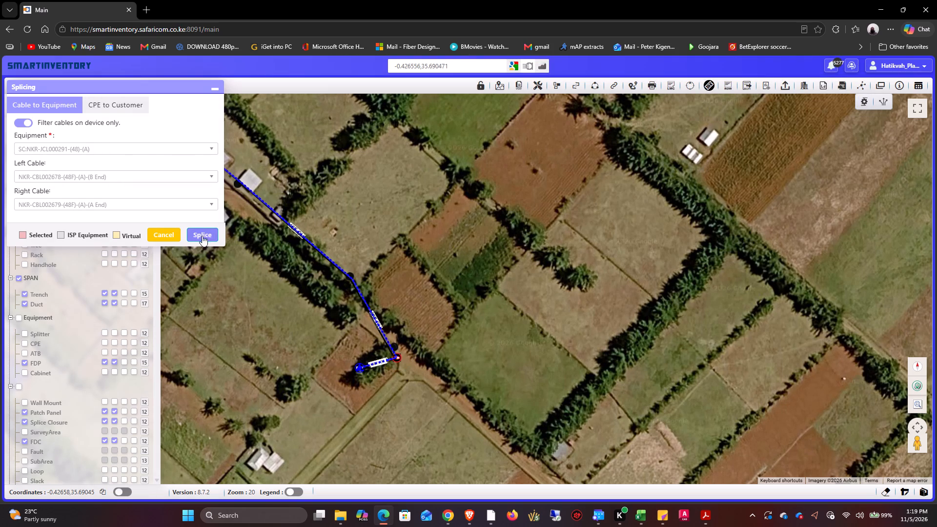
left_click(164, 231)
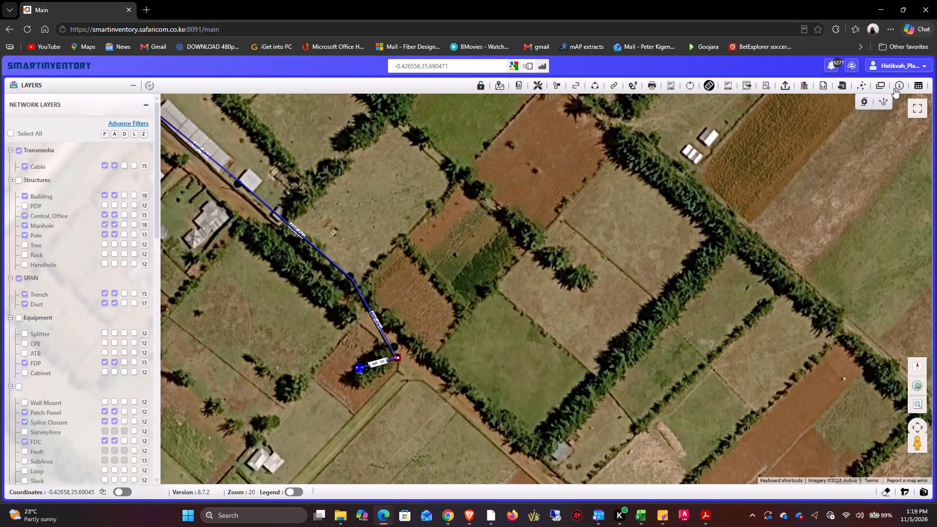
Open the splicing view between FMS:NKR-POD0000126-FMS01-(48)-(A) and cable NKR-CBL002679-(48F)-(A)-(B End) and examine its port connections down to 48.
left_click(894, 87)
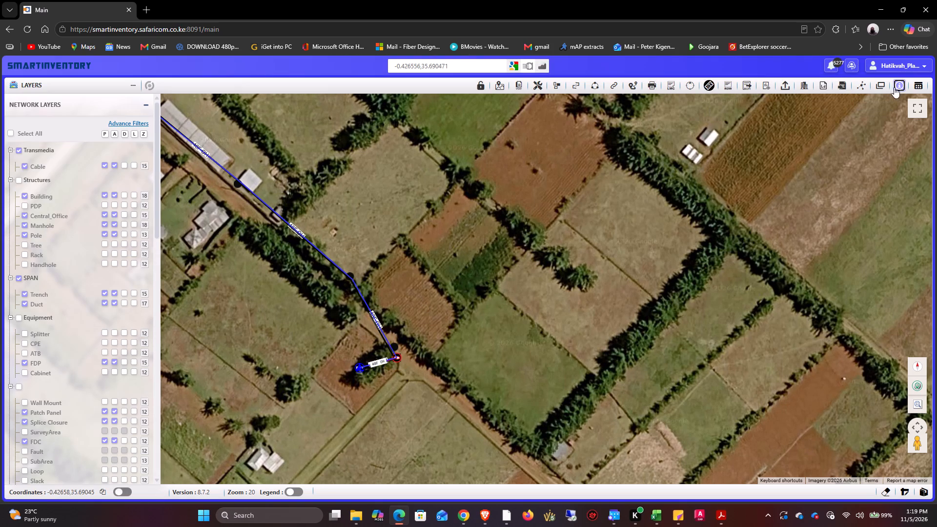
left_click(860, 87)
left_click(863, 102)
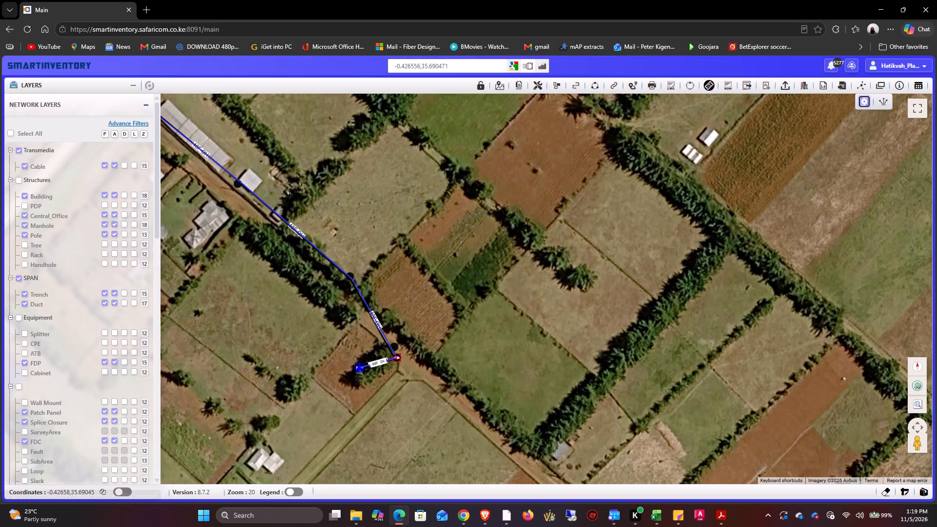
left_click(359, 371)
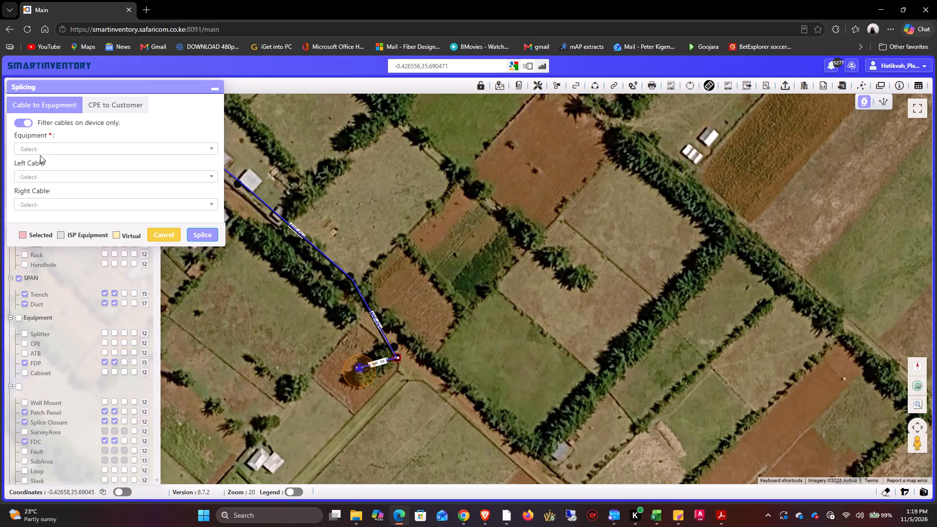
left_click(39, 146)
left_click(39, 189)
left_click(46, 164)
left_click(48, 179)
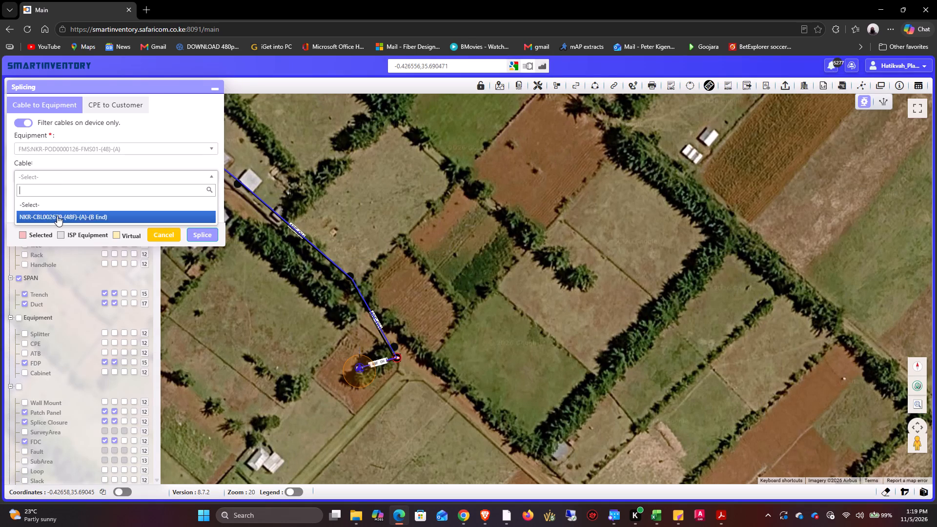
left_click(57, 216)
left_click(202, 232)
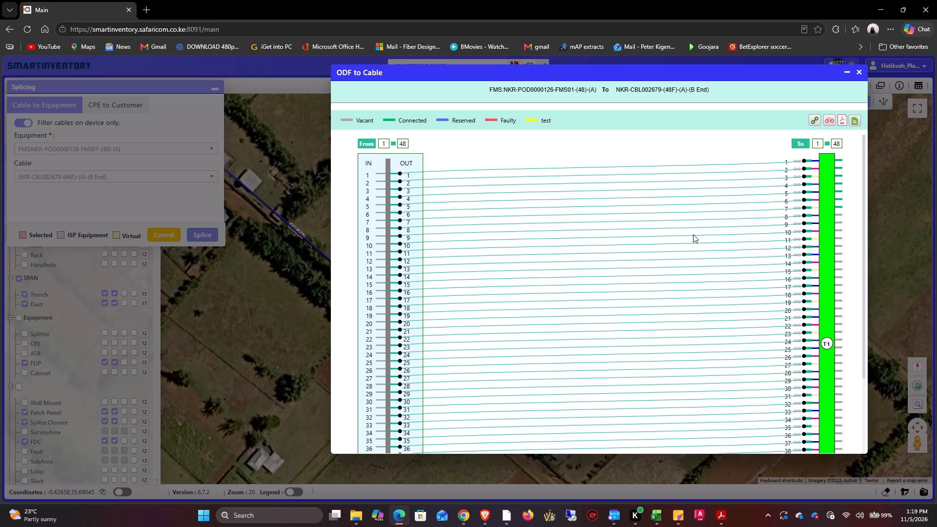
scroll(592, 230, "down", 3)
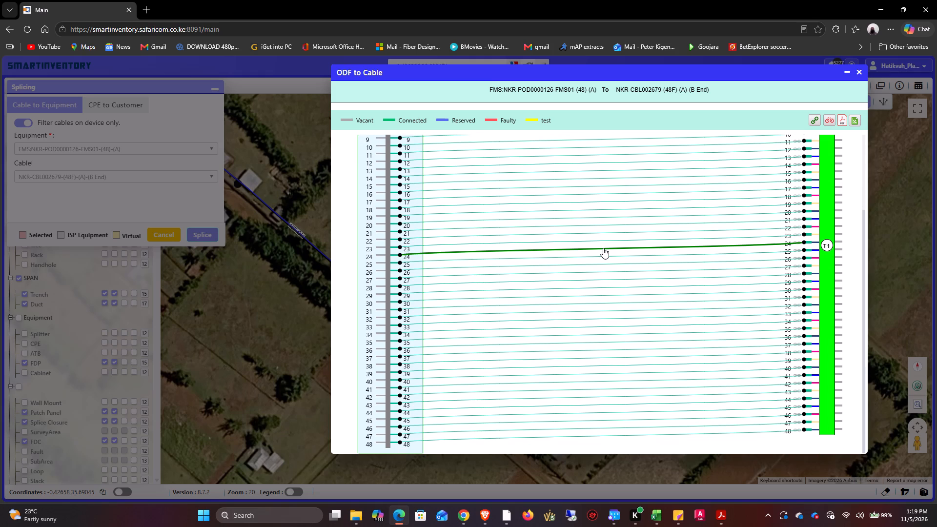
scroll(603, 248, "down", 3)
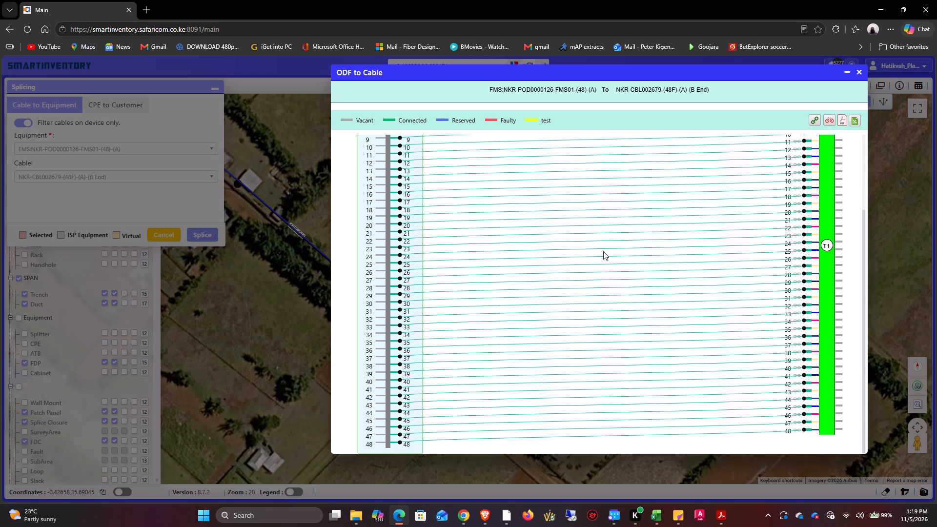
Examine all 48 port connections between the POD's FMS and cable NKR-CBL002679, and close this splicing session.
scroll(603, 251, "down", 1)
scroll(603, 251, "up", 4)
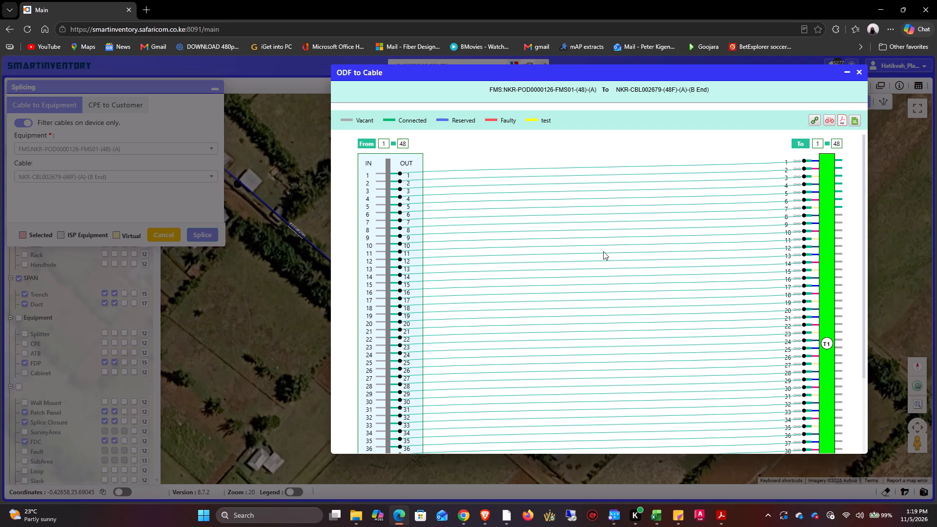
scroll(603, 251, "down", 2)
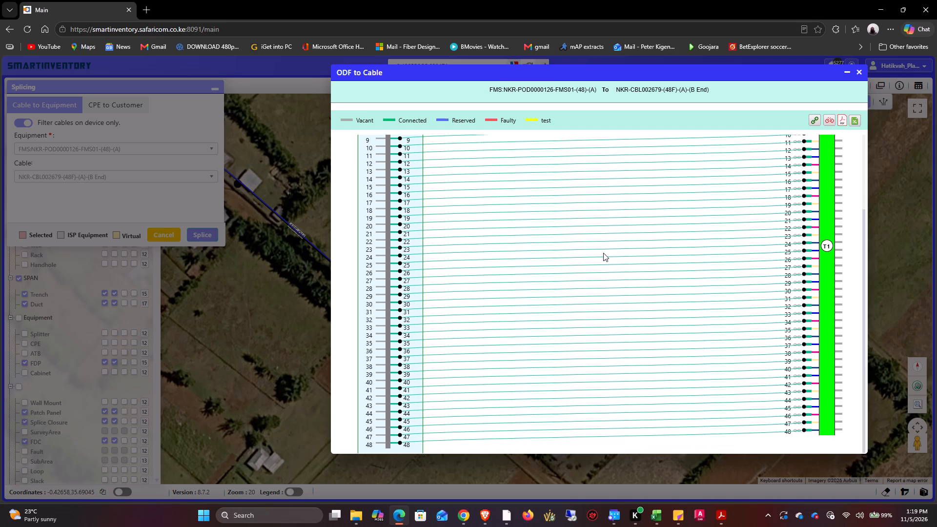
scroll(603, 253, "down", 3)
scroll(603, 253, "up", 3)
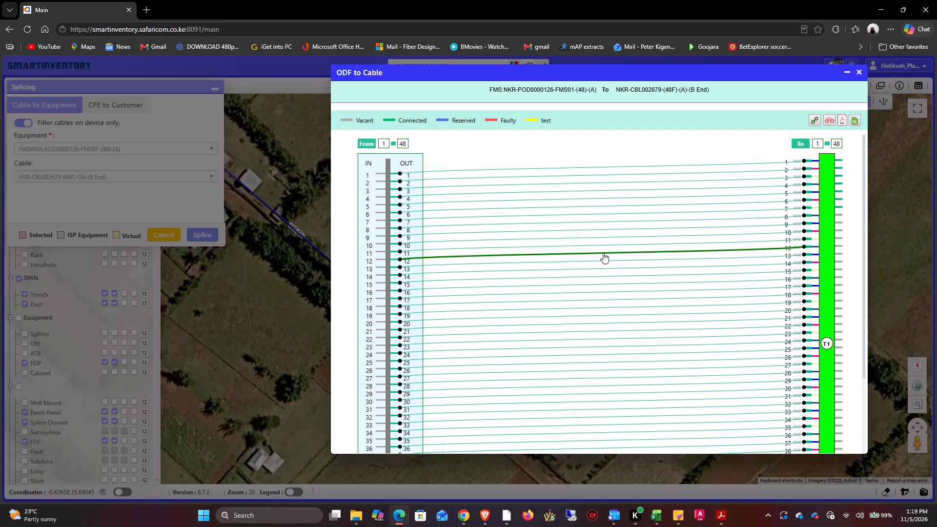
scroll(603, 253, "down", 4)
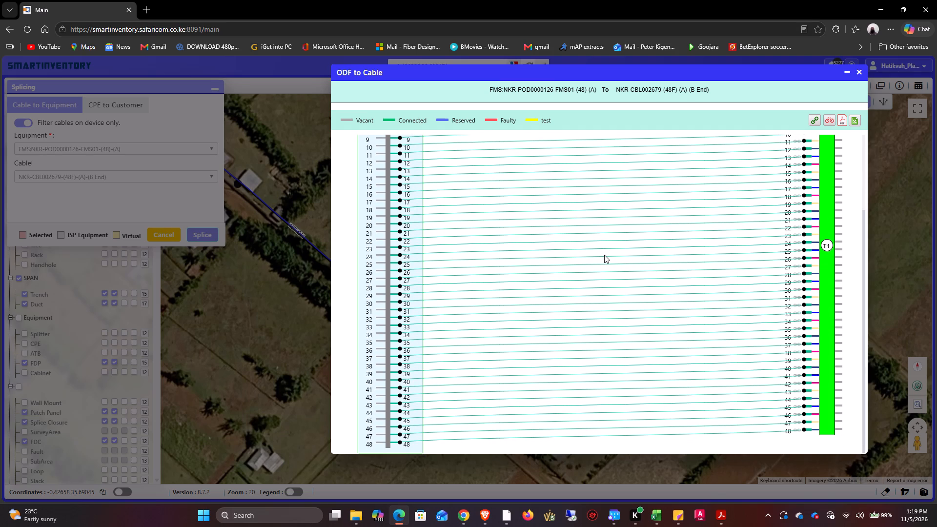
scroll(606, 255, "up", 3)
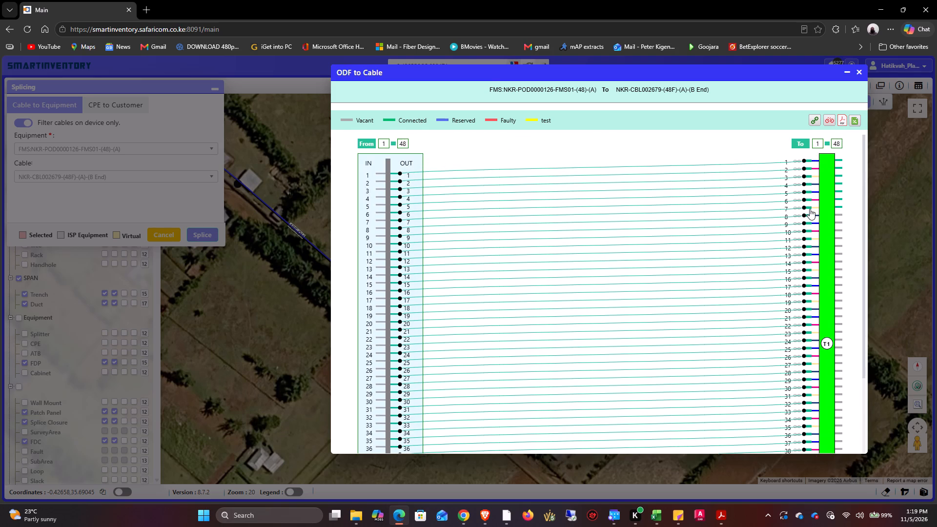
left_click(858, 71)
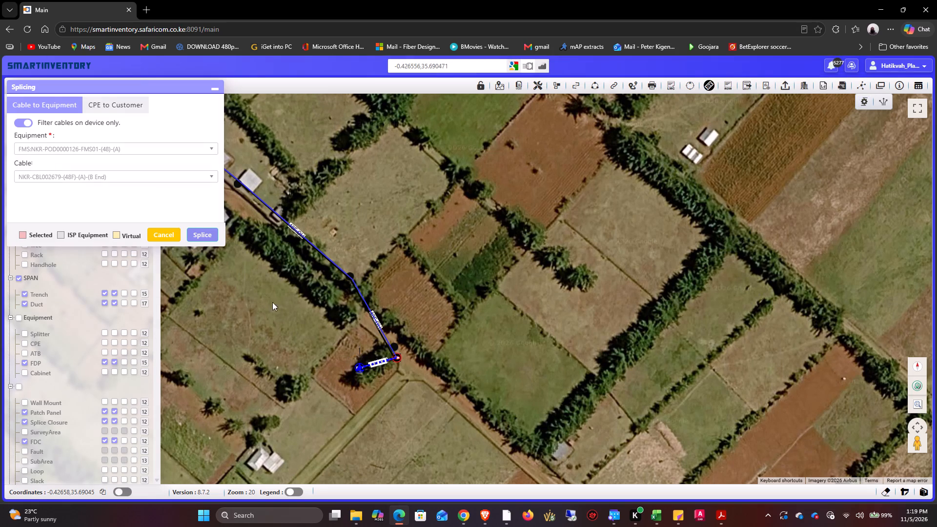
left_click(176, 239)
Query which network elements in the displayed layers lie at the POD, and close the information list.
left_click(896, 83)
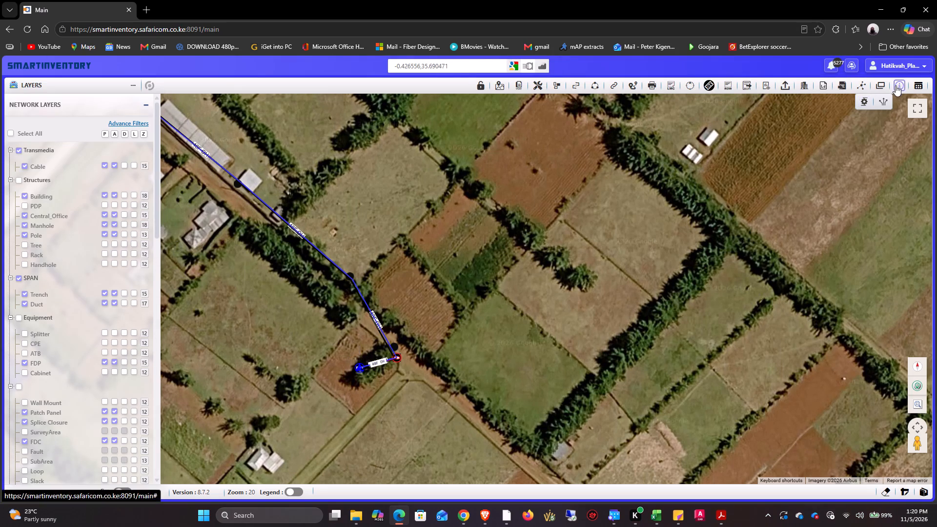
left_click(353, 367)
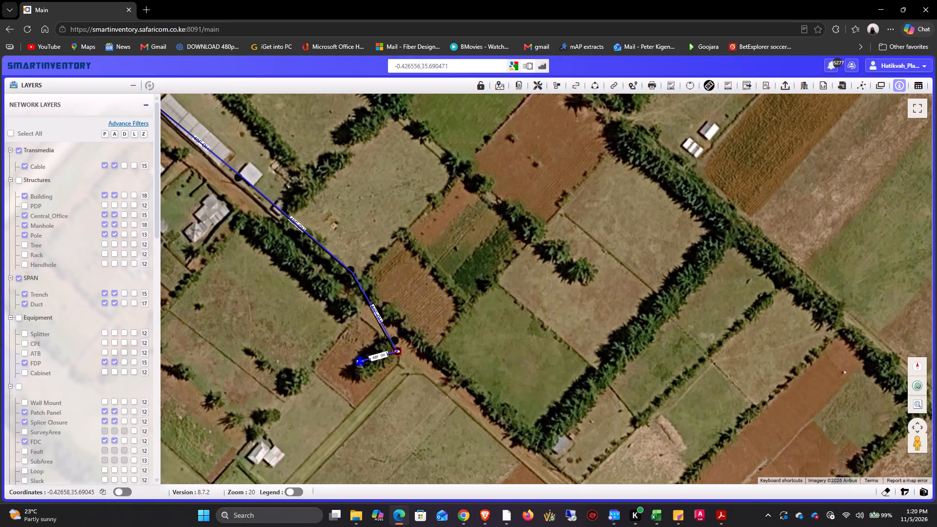
left_click(356, 359)
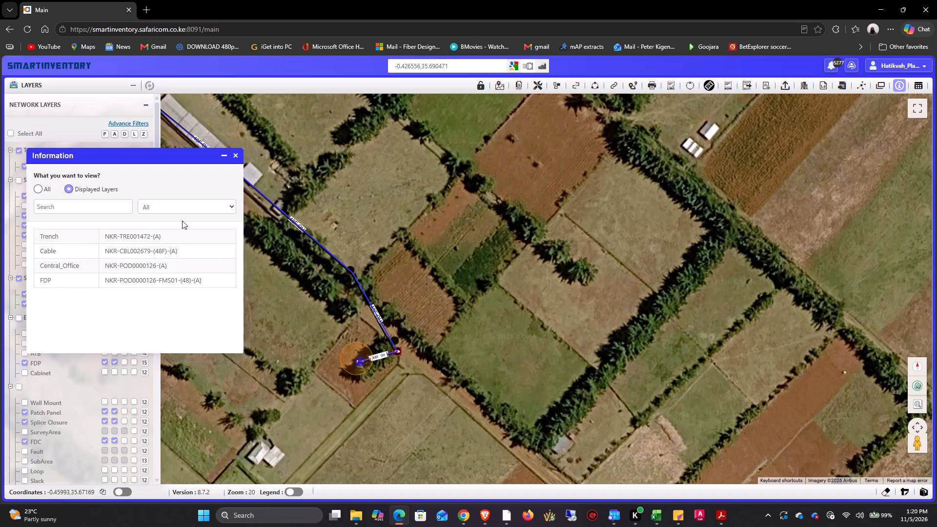
left_click(235, 156)
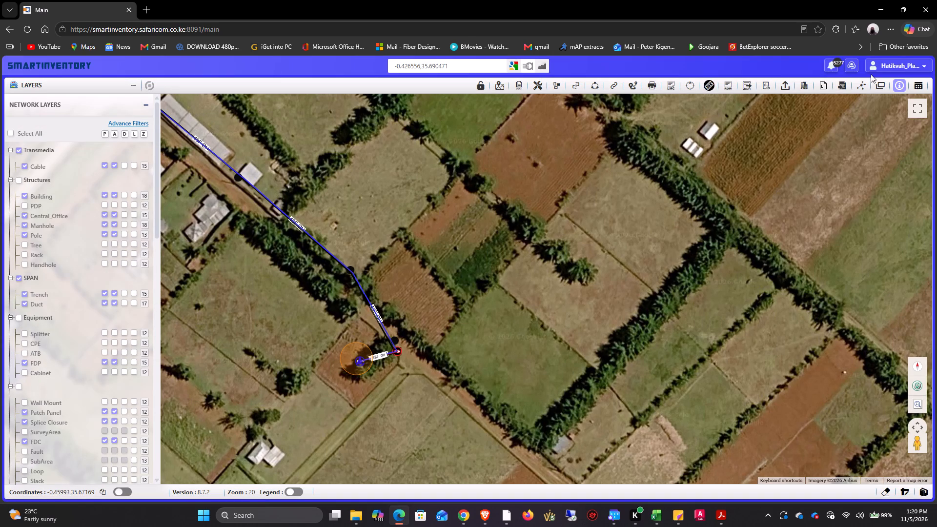
Open the POD's splicing view between equipment FMS:NKR-POD0000126-FMS01-(48)-(A) and cable NKR-CBL002679-(48F)-(A)-(B End).
left_click(862, 84)
left_click(863, 104)
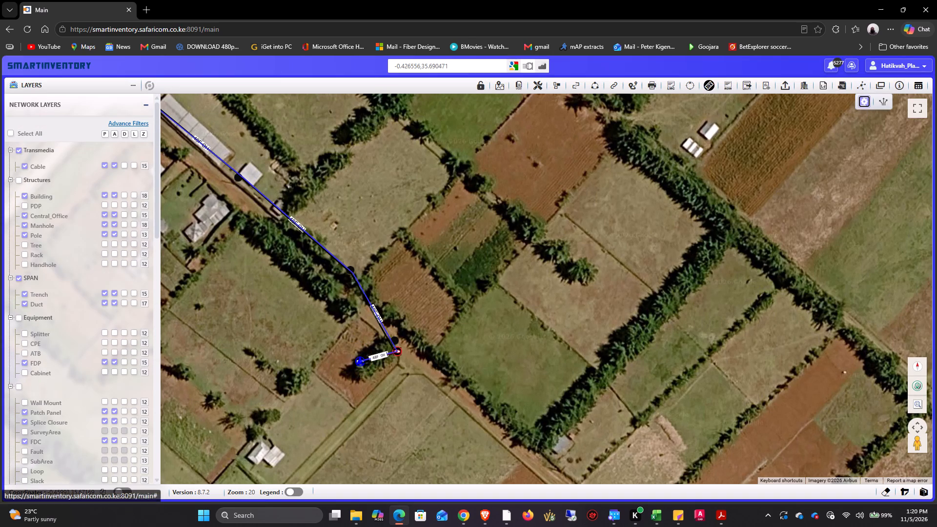
left_click(359, 359)
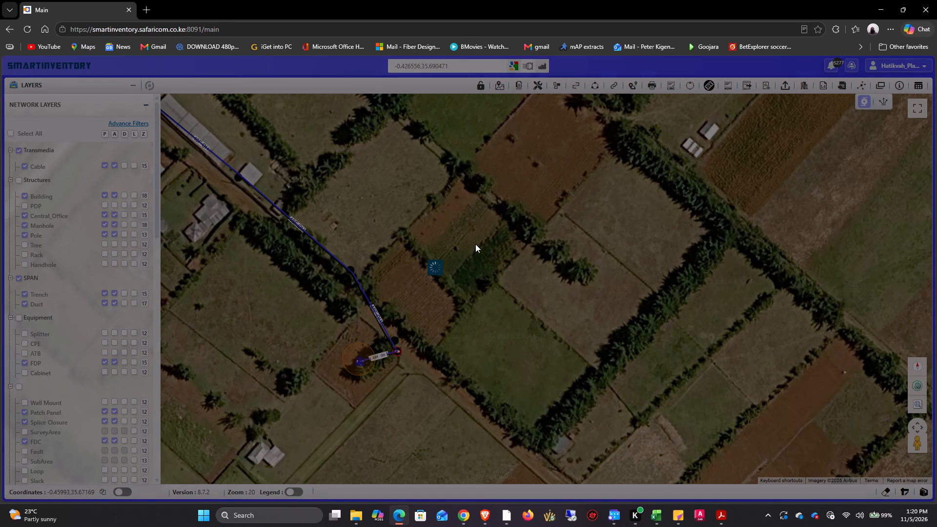
left_click(122, 152)
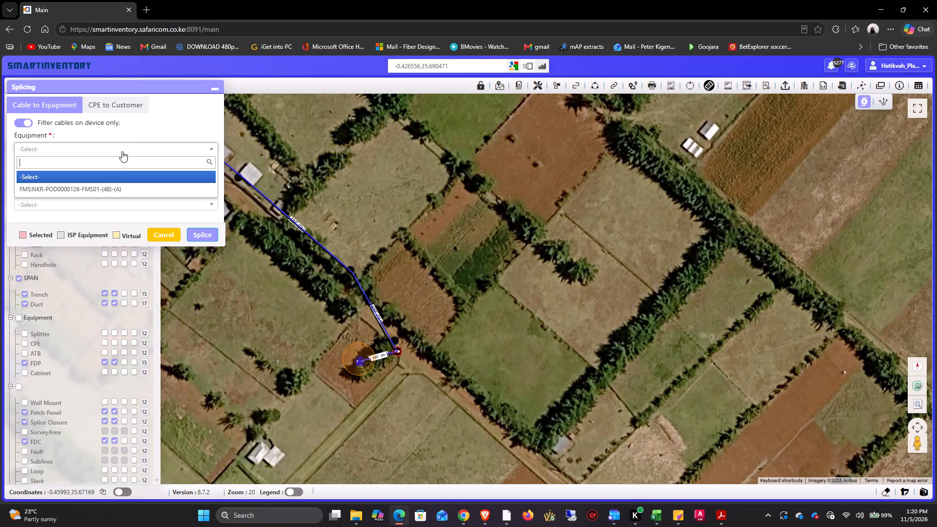
left_click(117, 179)
left_click(124, 152)
left_click(122, 186)
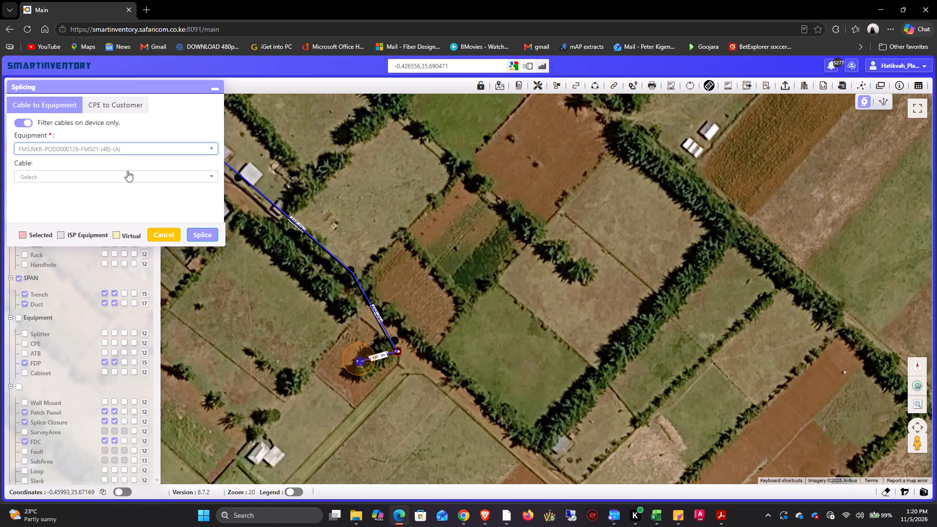
left_click(128, 168)
left_click(126, 187)
left_click(131, 178)
left_click(130, 221)
left_click(204, 237)
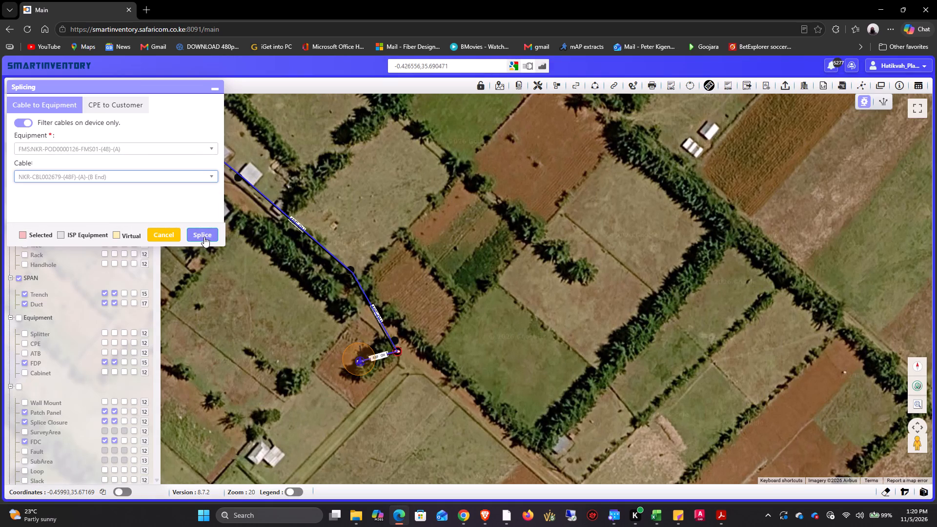
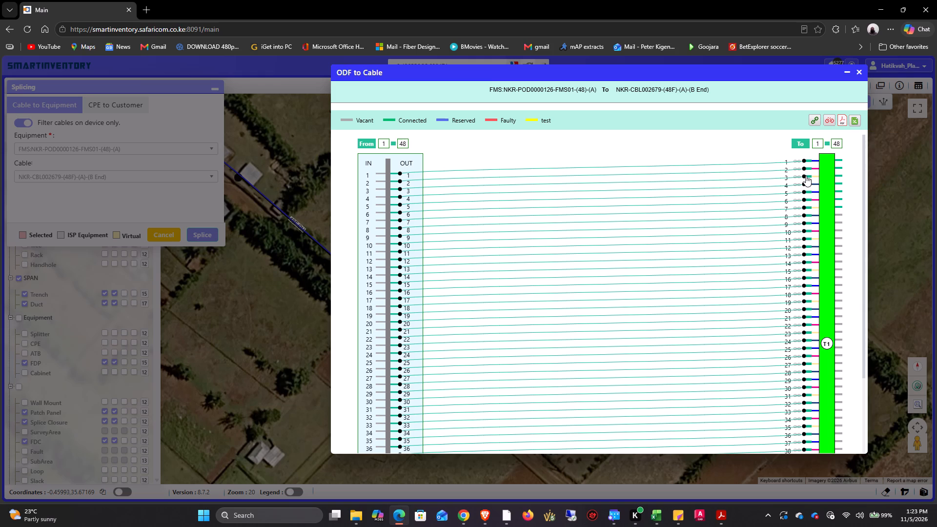
Delete the connections of fibres 3, 4, 5, 6, 9 and 10 on cable NKR-CBL002679 to the POD's FMS.
left_click_drag(806, 176, 796, 192)
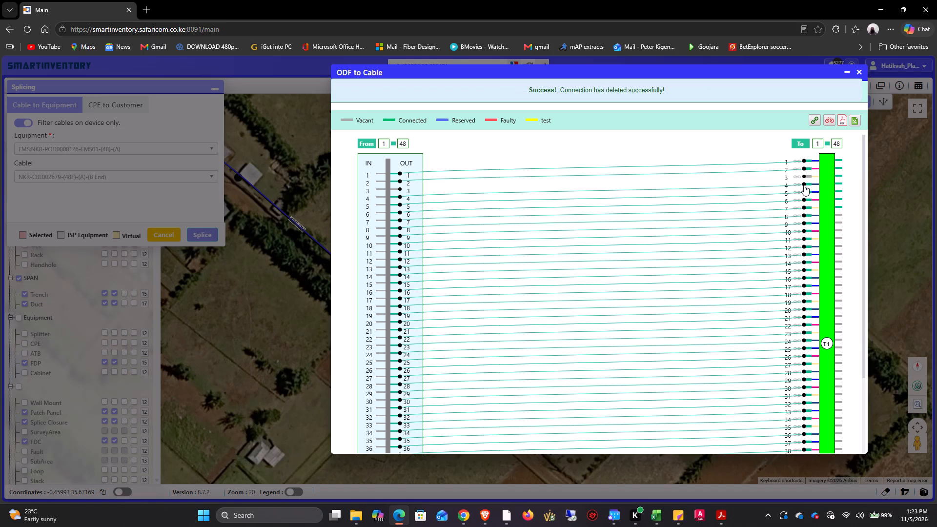
left_click_drag(803, 184, 795, 194)
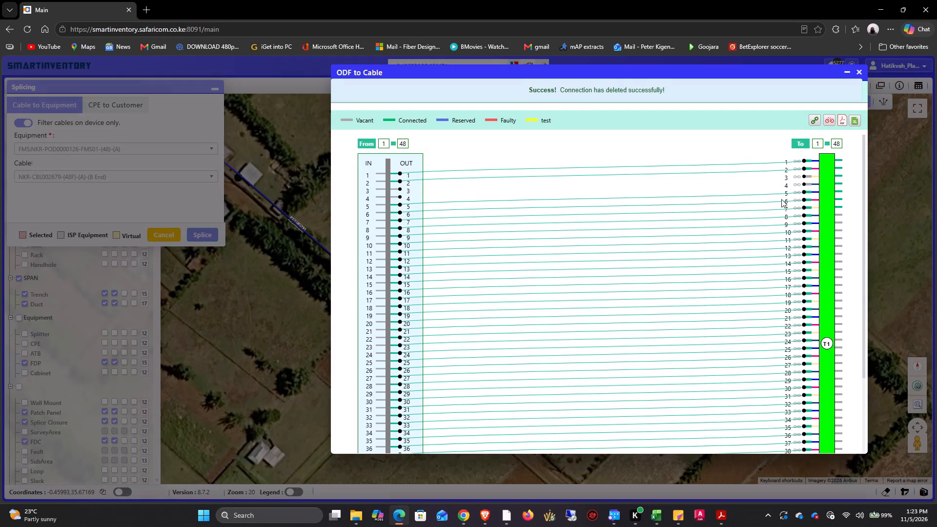
left_click_drag(802, 191, 800, 202)
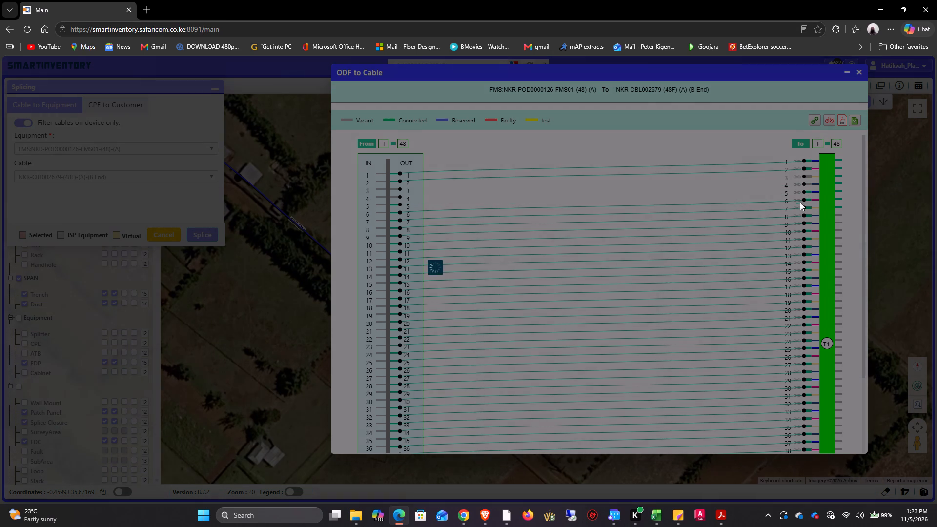
left_click_drag(805, 200, 792, 217)
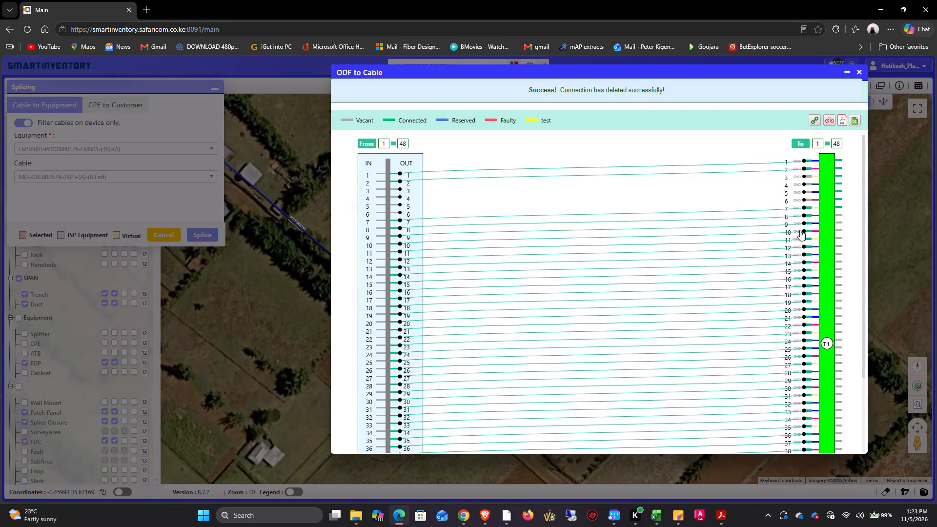
left_click_drag(803, 223, 797, 235)
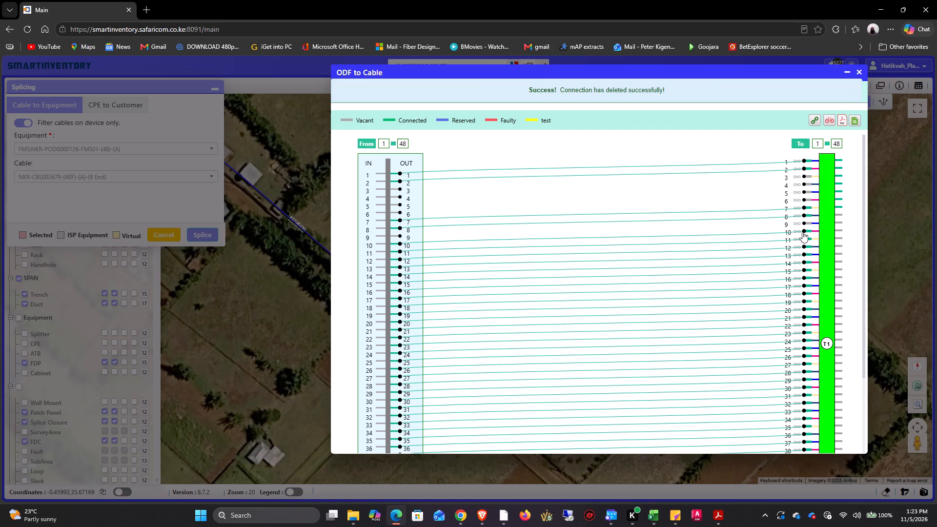
left_click_drag(802, 232, 772, 284)
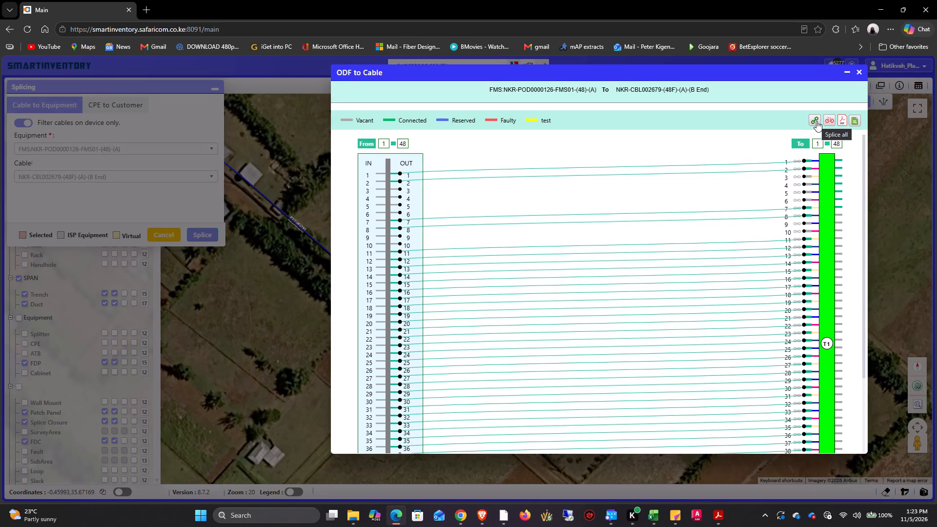
Delete the connections of fibres 48, 47, 46, 45 and 44 on cable NKR-CBL002679 to the POD's FMS.
scroll(821, 263, "down", 3)
scroll(821, 263, "up", 1)
scroll(821, 263, "down", 7)
left_click_drag(804, 428, 794, 428)
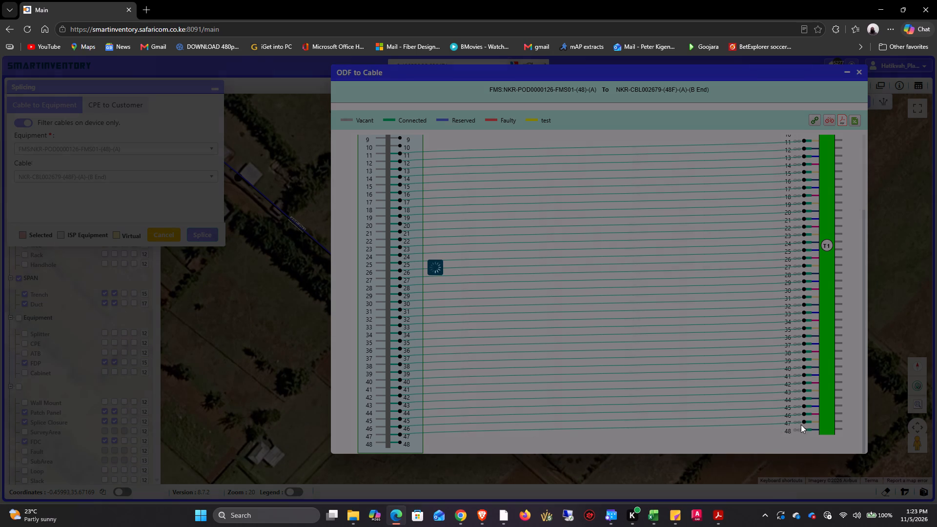
left_click_drag(804, 422, 788, 420)
left_click_drag(803, 413, 801, 413)
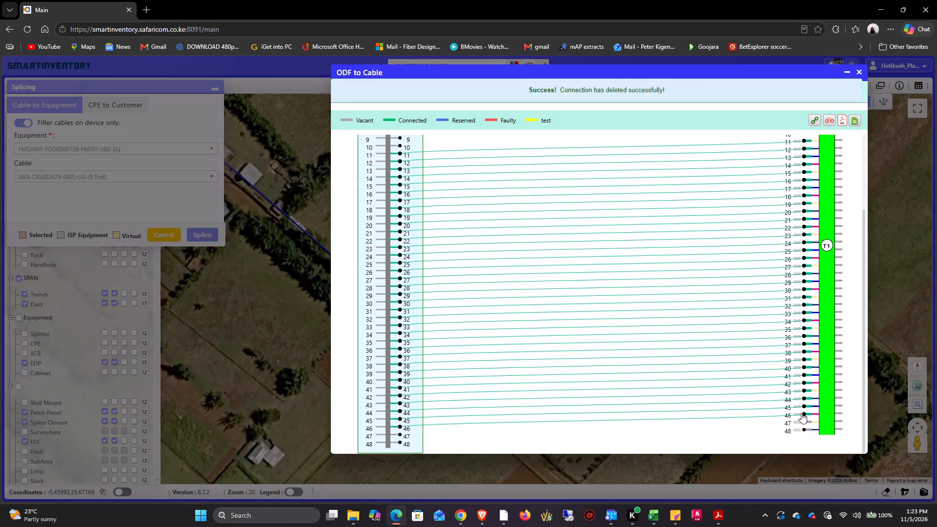
left_click_drag(801, 413, 786, 413)
left_click_drag(802, 405, 776, 406)
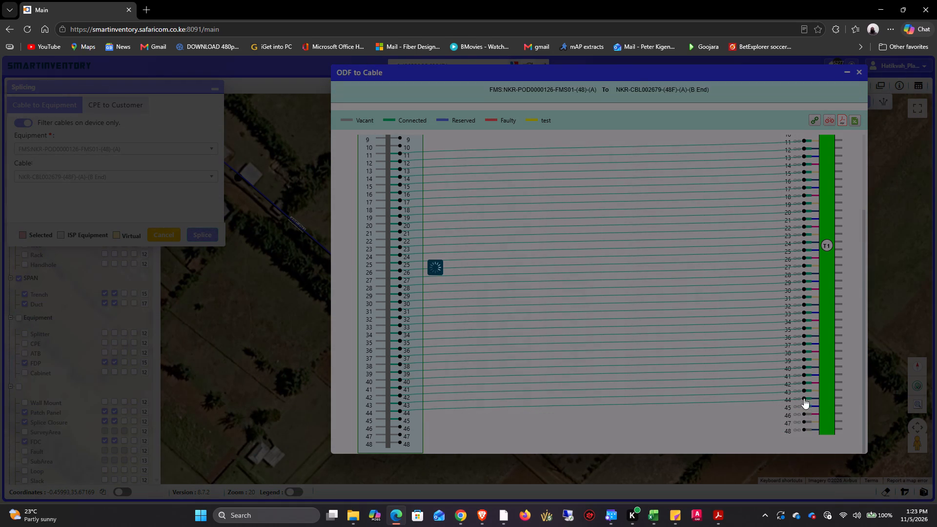
left_click_drag(804, 398, 774, 394)
right_click_drag(803, 428, 604, 428)
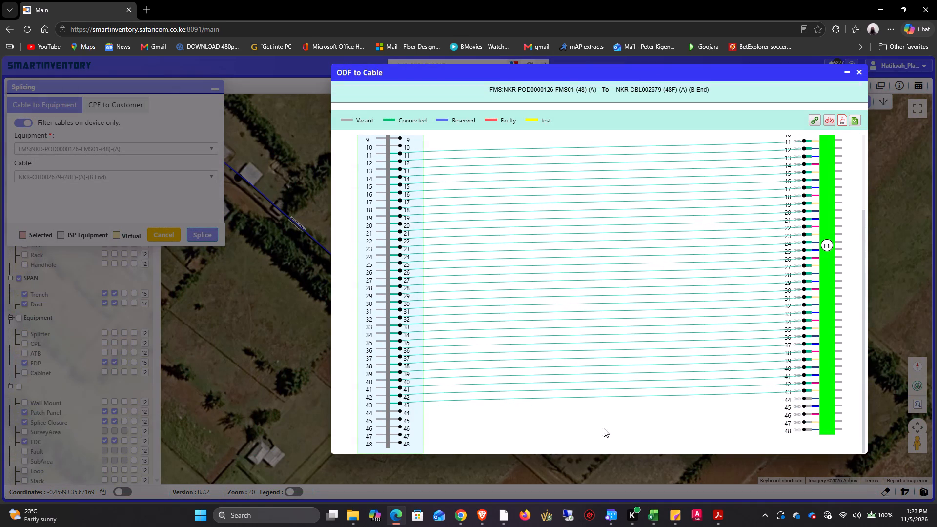
right_click_drag(604, 428, 606, 426)
left_click(570, 400)
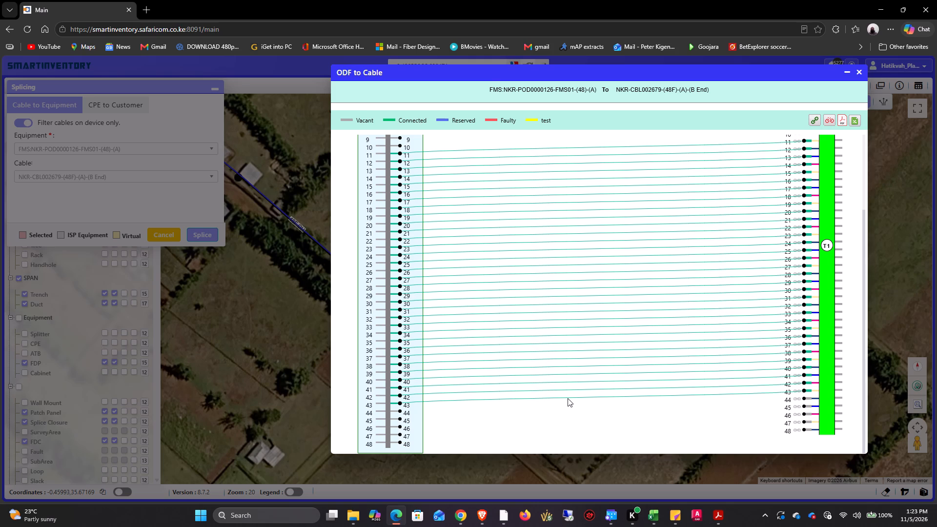
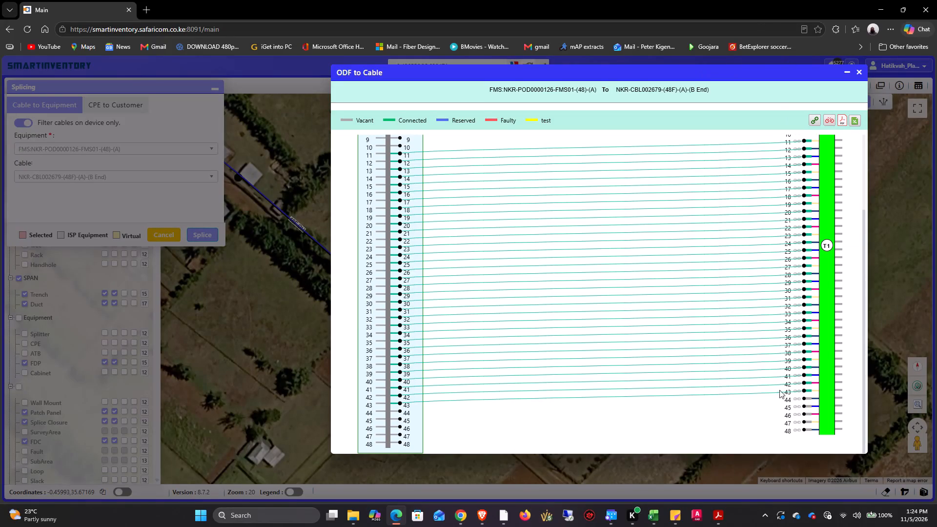
Delete the connections of fibres 43 down to 36 on cable NKR-CBL002679 to the POD's FMS, one by one in descending order.
left_click_drag(803, 392, 793, 394)
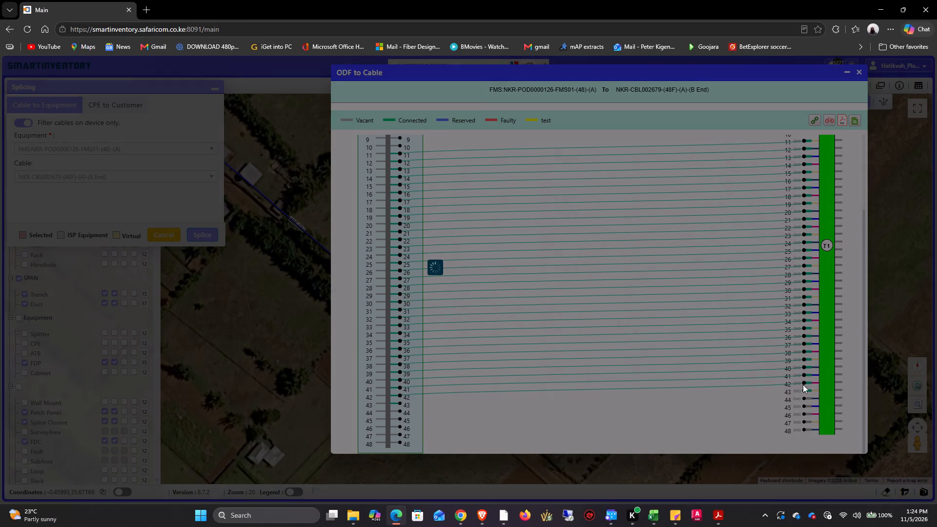
left_click_drag(803, 382, 789, 390)
left_click_drag(801, 374, 783, 391)
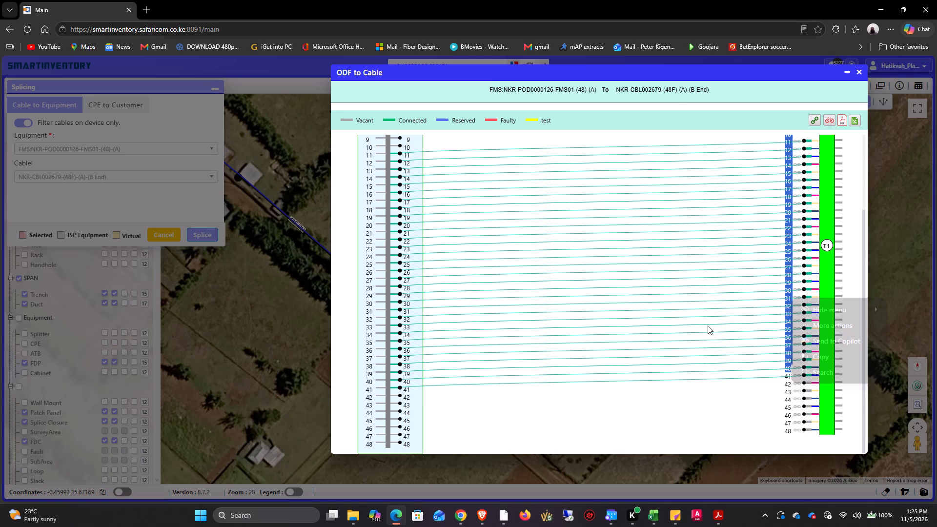
left_click_drag(804, 374, 803, 379)
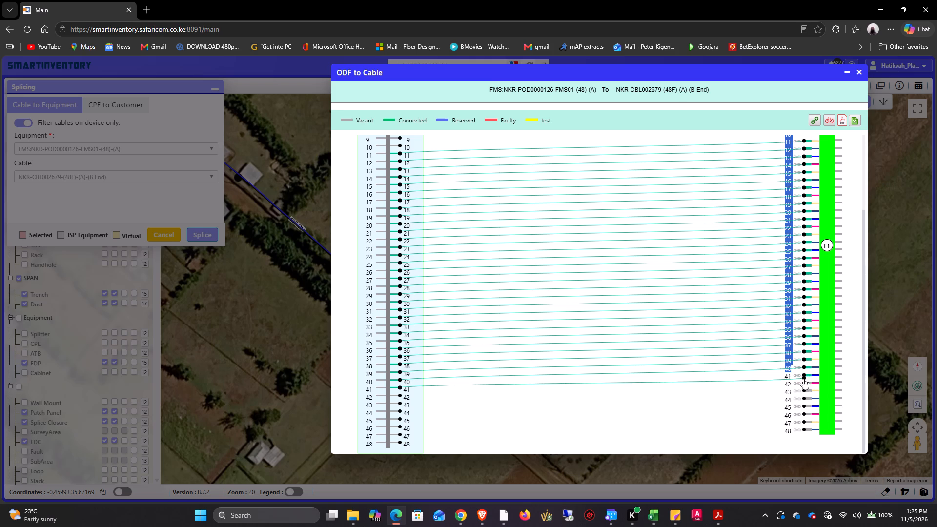
left_click_drag(803, 379, 802, 381)
left_click_drag(803, 368, 793, 381)
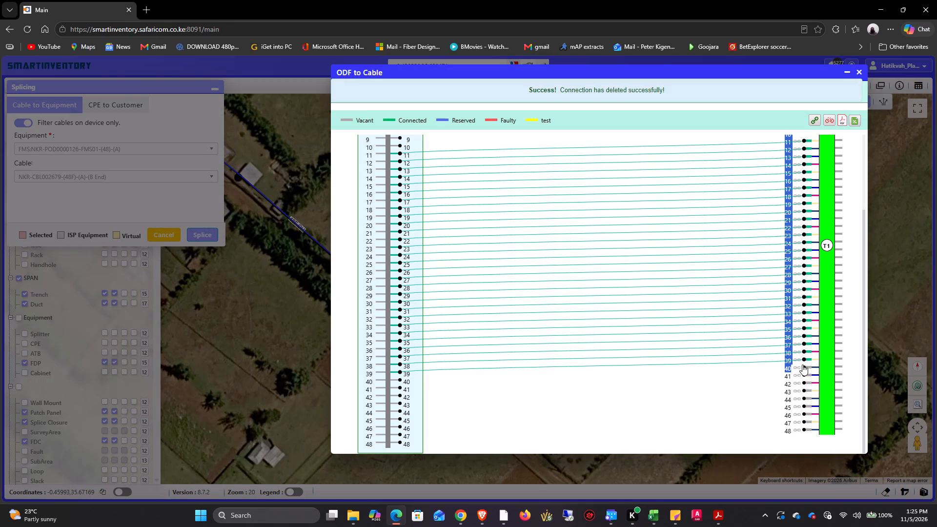
left_click_drag(803, 356, 801, 366)
left_click_drag(804, 358, 794, 374)
left_click_drag(804, 350, 794, 369)
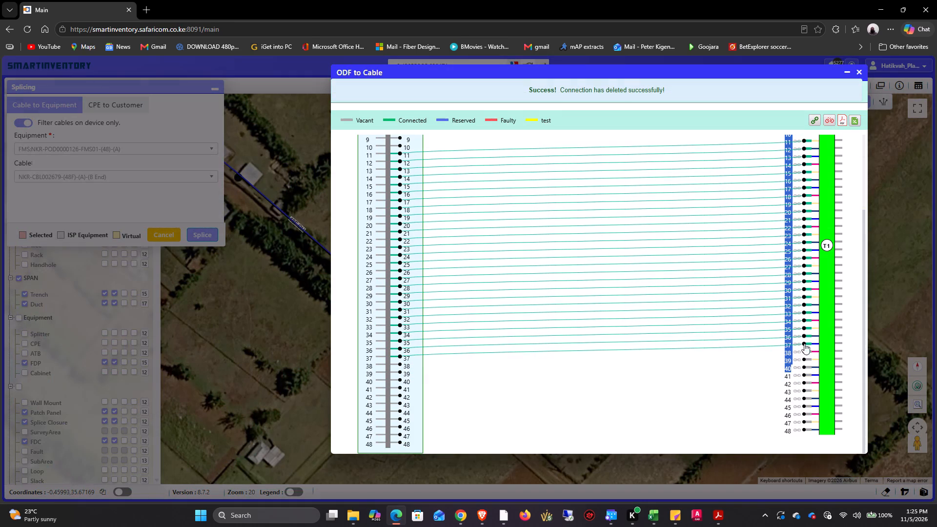
left_click_drag(803, 346, 796, 359)
left_click_drag(805, 345, 795, 369)
left_click_drag(804, 335, 799, 357)
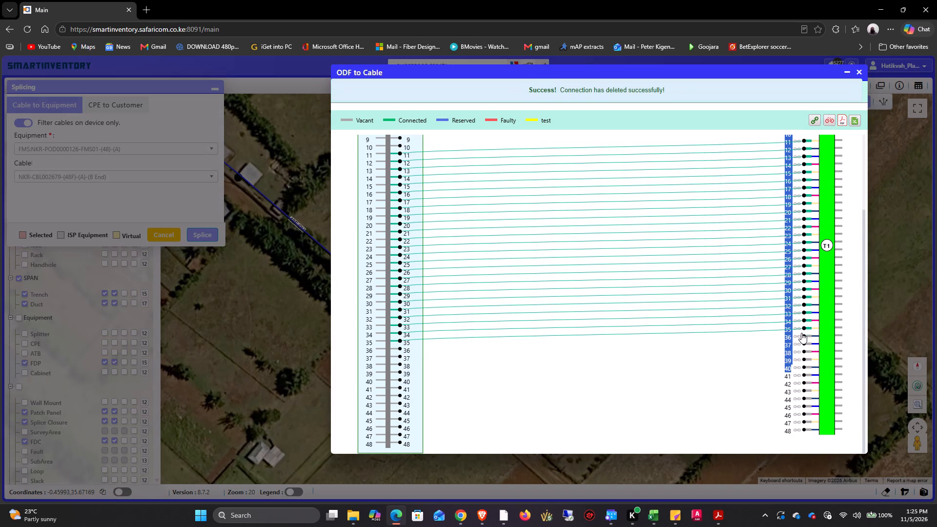
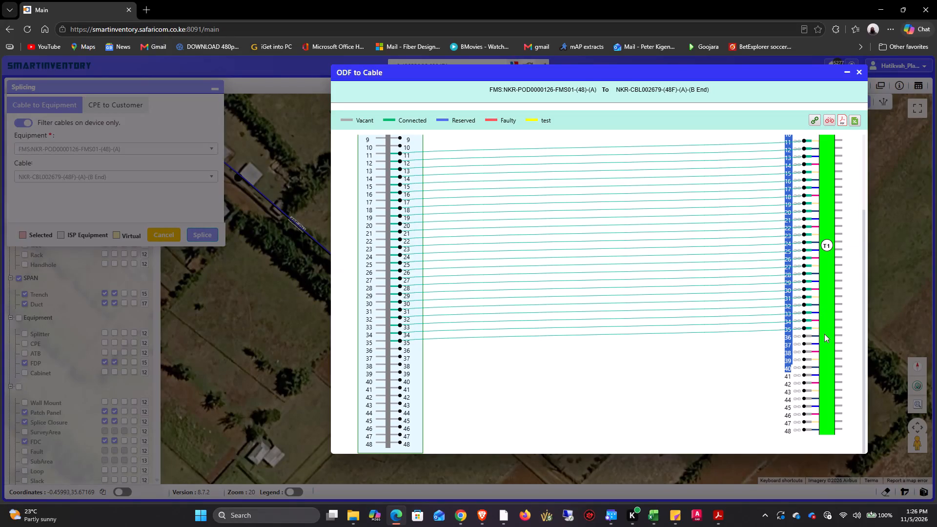
Delete the connections of fibres 35 down to 29 on cable NKR-CBL002679 to the POD's FMS, one by one.
left_click_drag(805, 328, 790, 348)
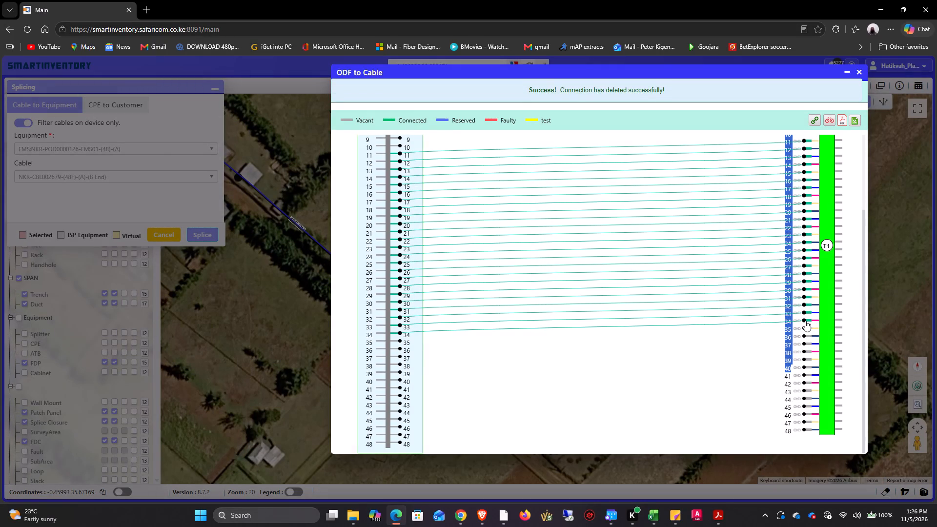
left_click_drag(802, 322, 796, 332)
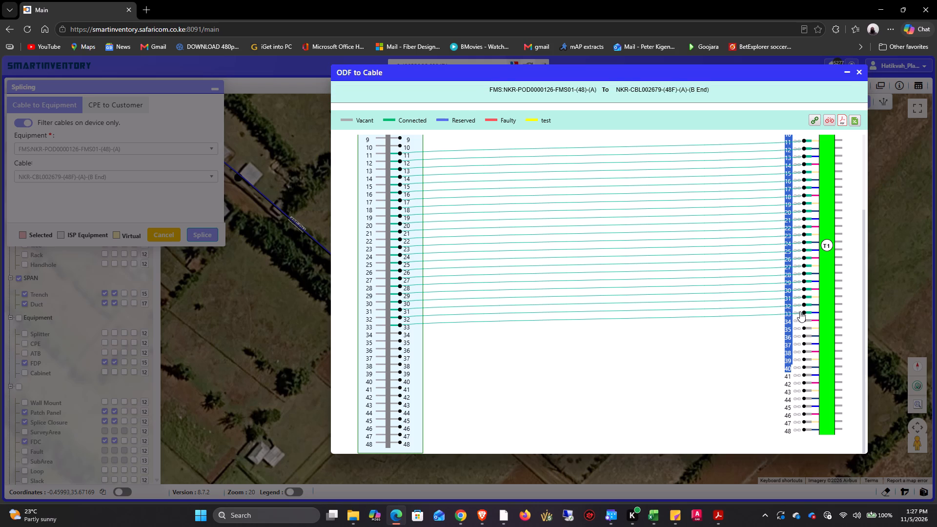
left_click_drag(802, 312, 777, 344)
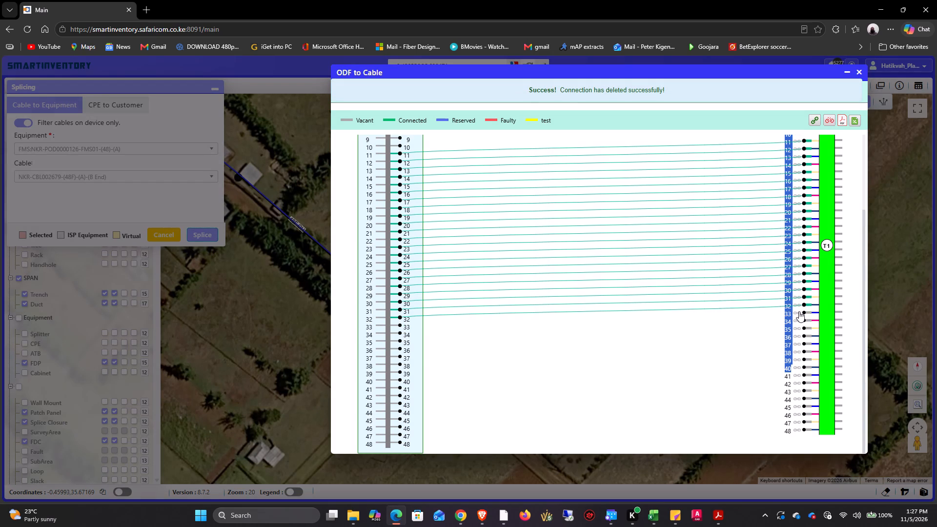
left_click_drag(803, 304, 795, 318)
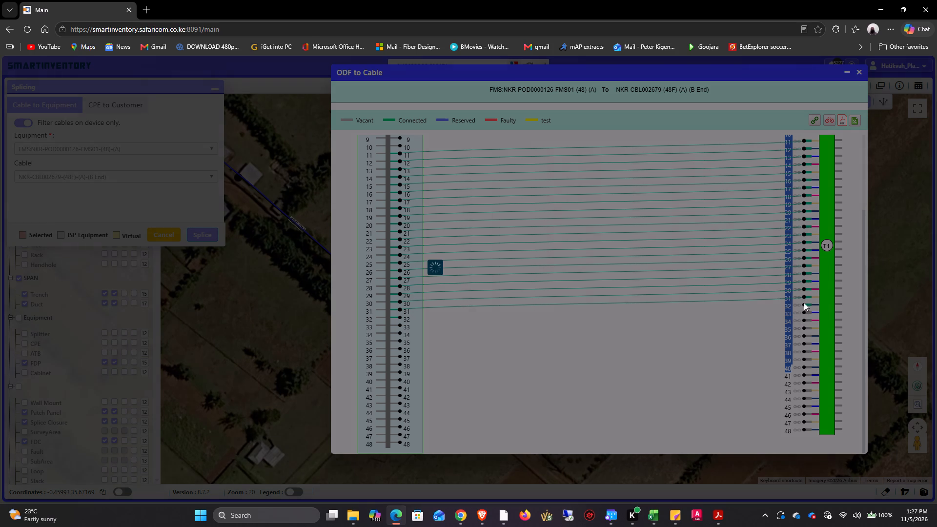
left_click_drag(805, 297, 788, 328)
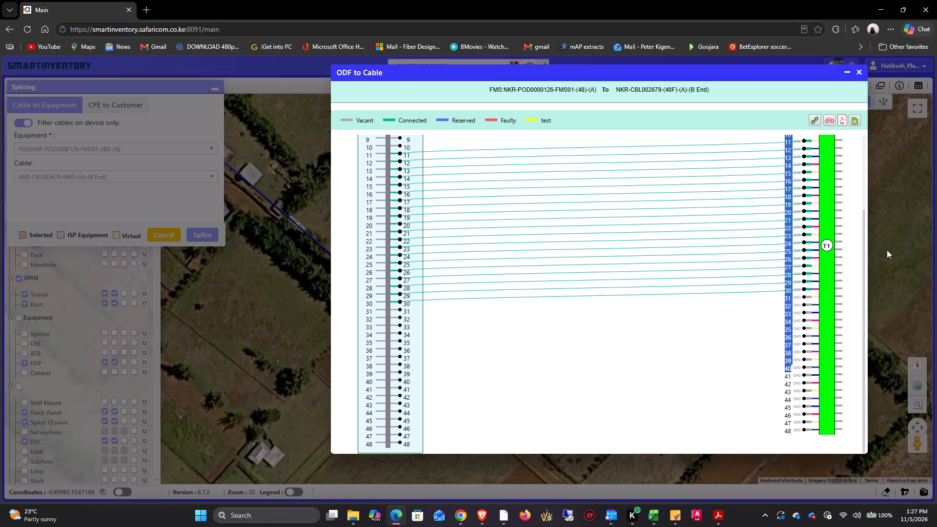
left_click_drag(805, 288, 795, 307)
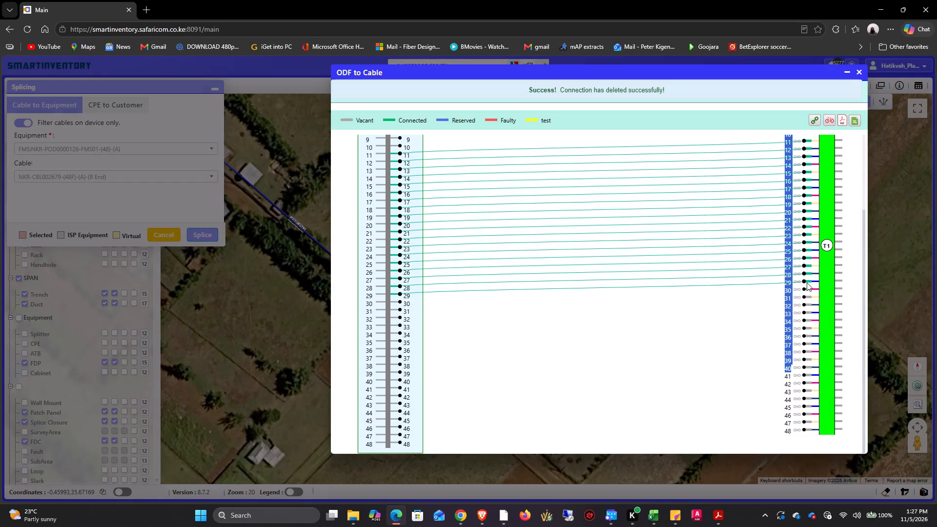
left_click_drag(804, 282, 795, 308)
left_click(730, 326)
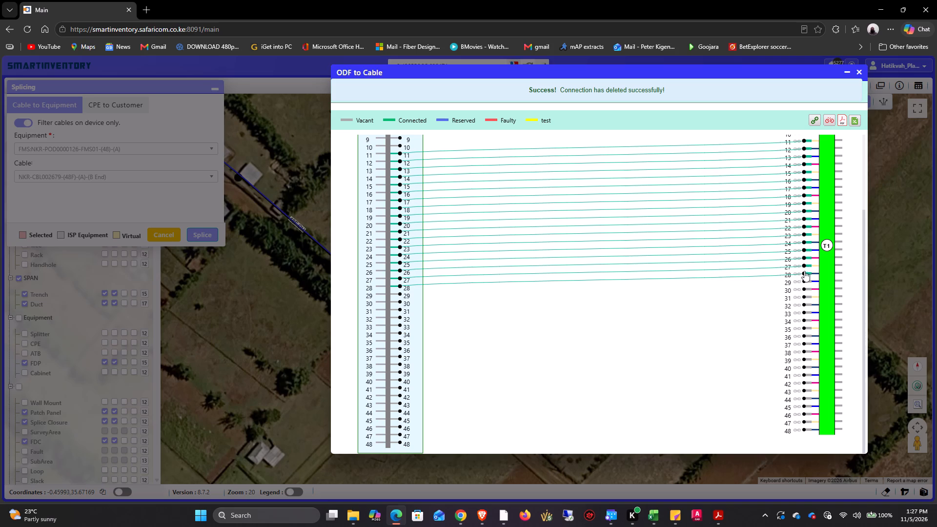
Delete the connections of fibres 28 down to 21 between cable NKR-CBL002679 and the POD's FMS, one by one.
left_click_drag(804, 273, 795, 292)
left_click_drag(805, 266, 803, 279)
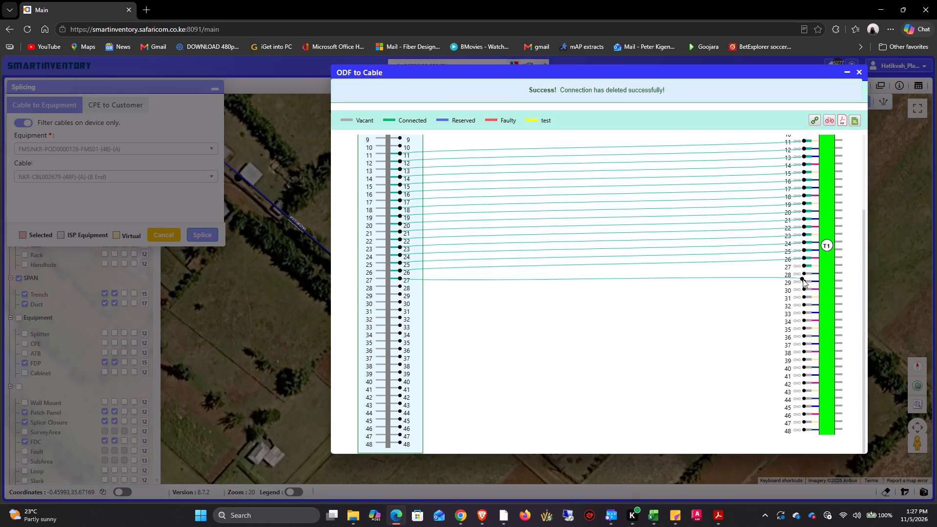
left_click_drag(804, 259, 802, 276)
left_click_drag(804, 251, 804, 261)
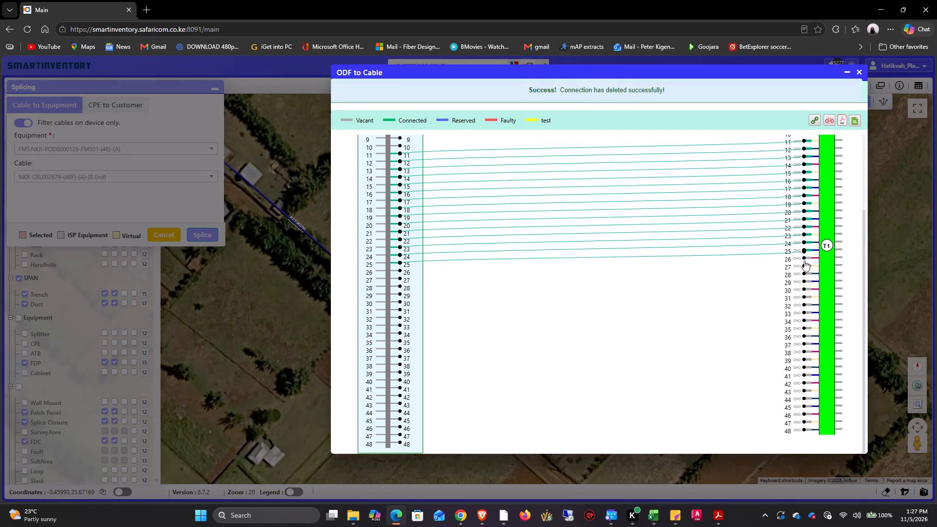
left_click_drag(804, 261, 803, 271)
left_click_drag(803, 242, 800, 270)
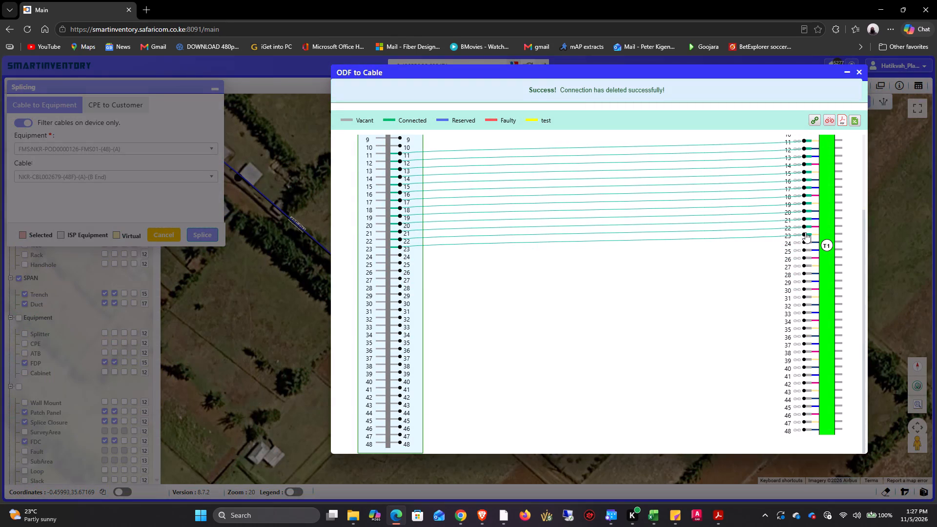
left_click_drag(805, 232, 802, 261)
left_click_drag(803, 225, 804, 256)
left_click_drag(804, 219, 804, 227)
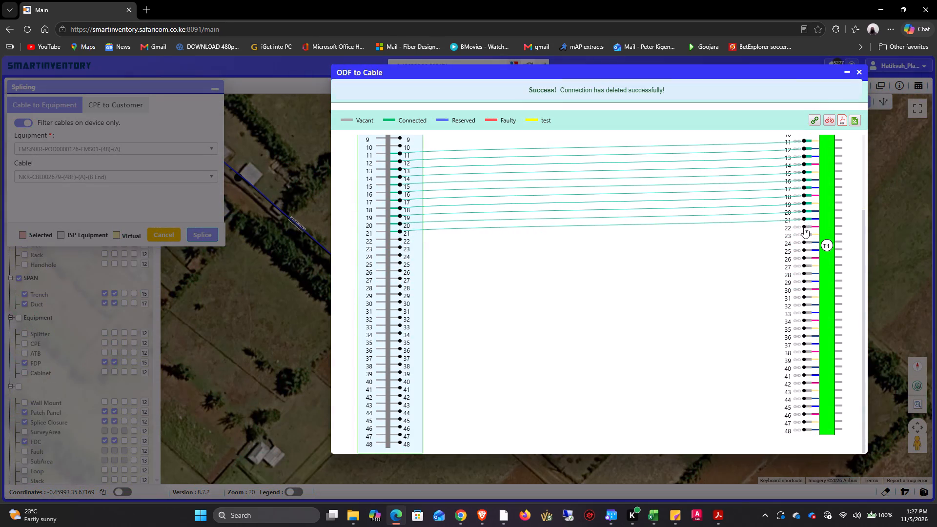
left_click_drag(804, 227, 803, 254)
Delete the connections of fibres 20 down to 16 between cable NKR-CBL002679 and the POD's FMS, one by one.
left_click_drag(804, 210, 806, 248)
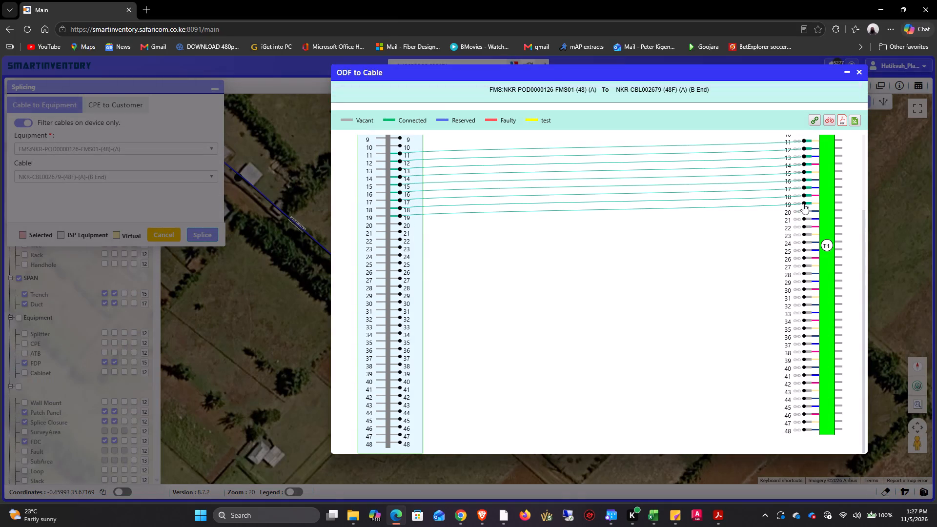
left_click_drag(803, 203, 805, 240)
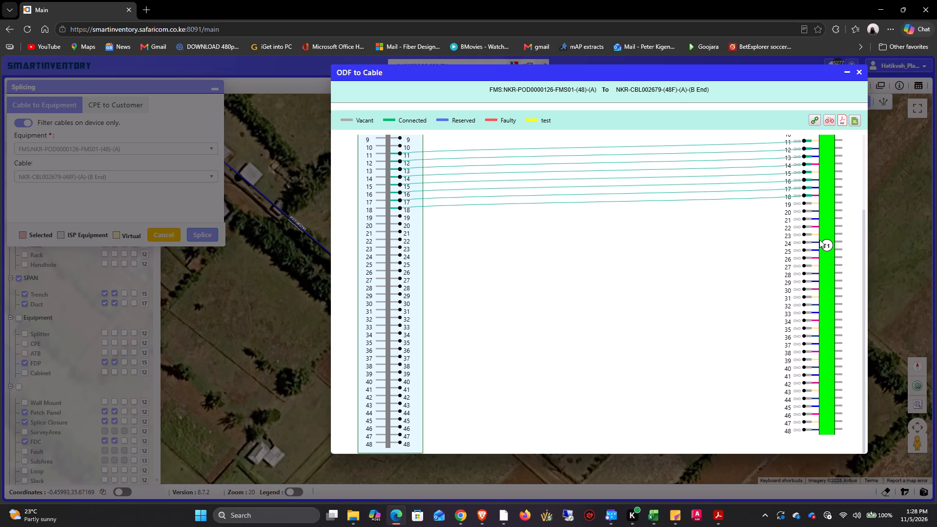
left_click_drag(803, 195, 798, 213)
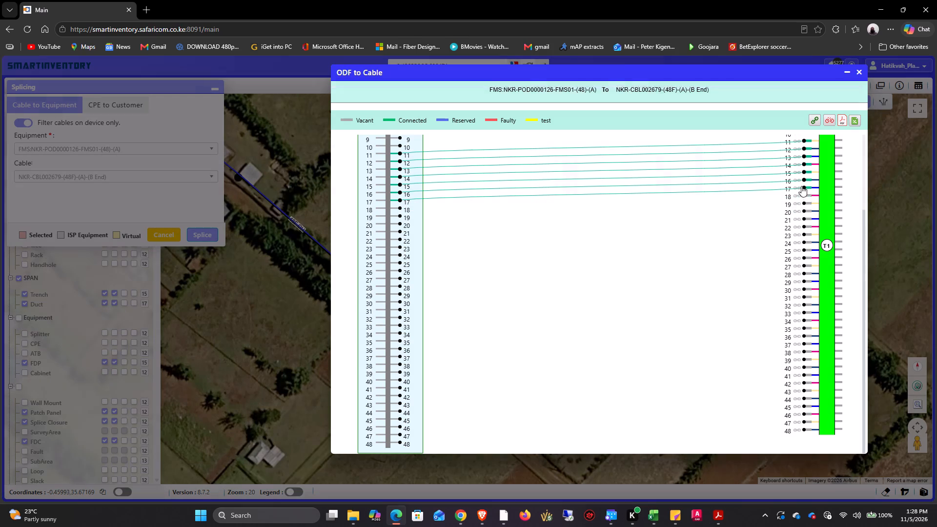
left_click_drag(803, 190, 803, 207)
left_click(751, 242)
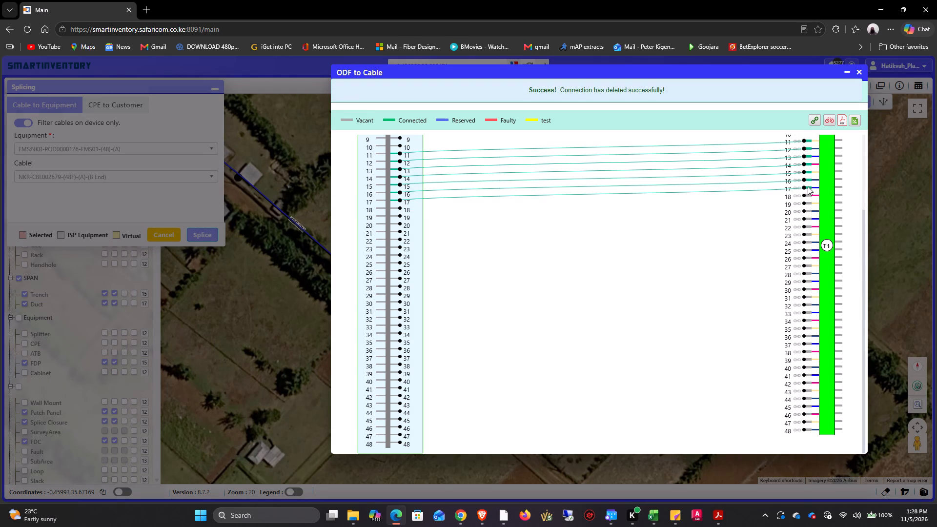
left_click_drag(802, 187, 794, 203)
left_click_drag(803, 178, 801, 188)
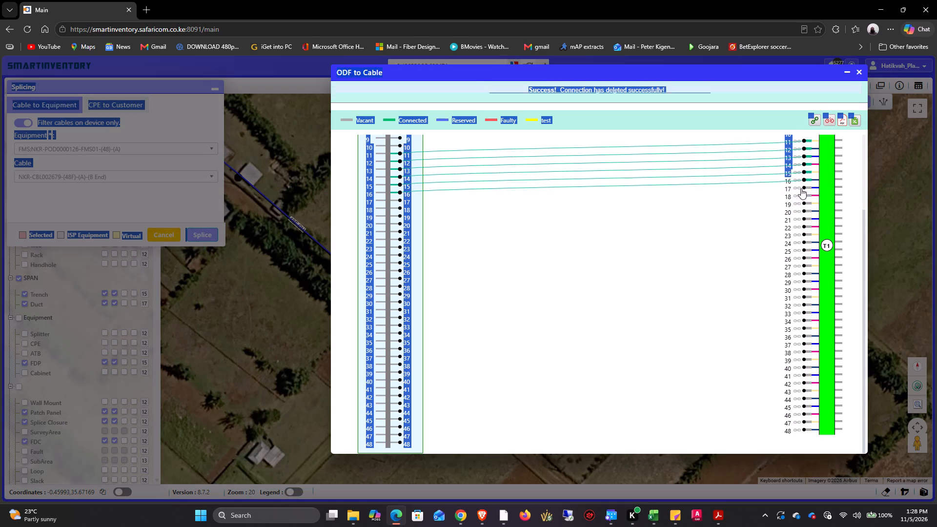
left_click_drag(801, 188, 798, 195)
left_click(767, 217)
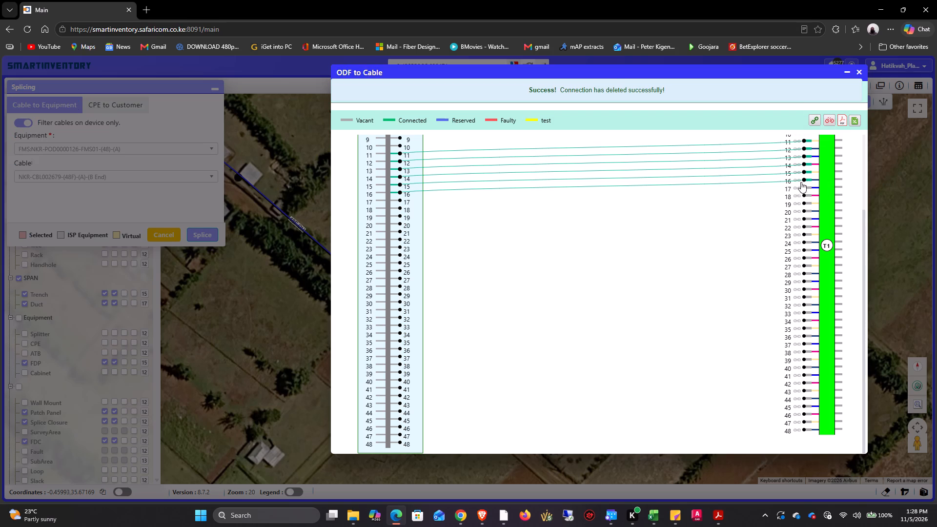
left_click_drag(804, 181, 794, 196)
Delete the connections of fibres 15 down to 11 between cable NKR-CBL002679 and the POD's FMS, and leave splicing.
left_click_drag(803, 171, 802, 192)
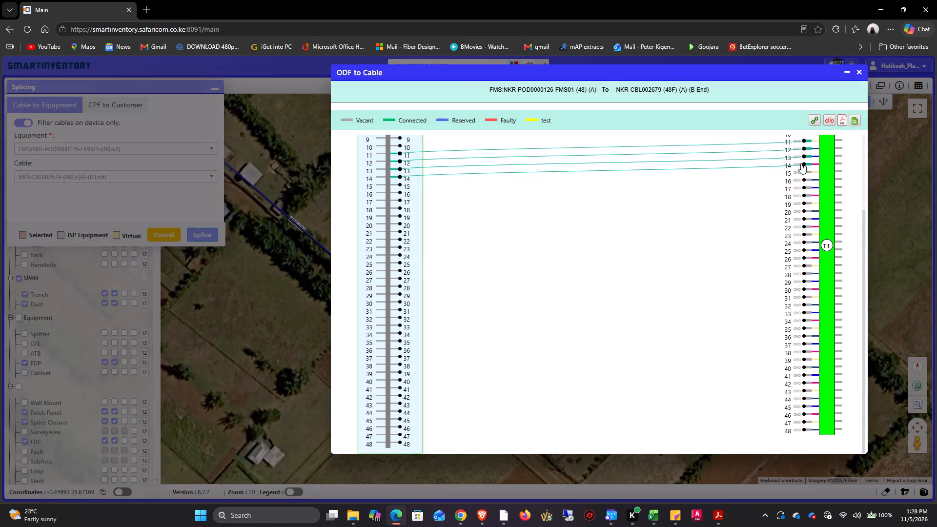
left_click_drag(805, 164, 799, 178)
left_click_drag(802, 156, 795, 177)
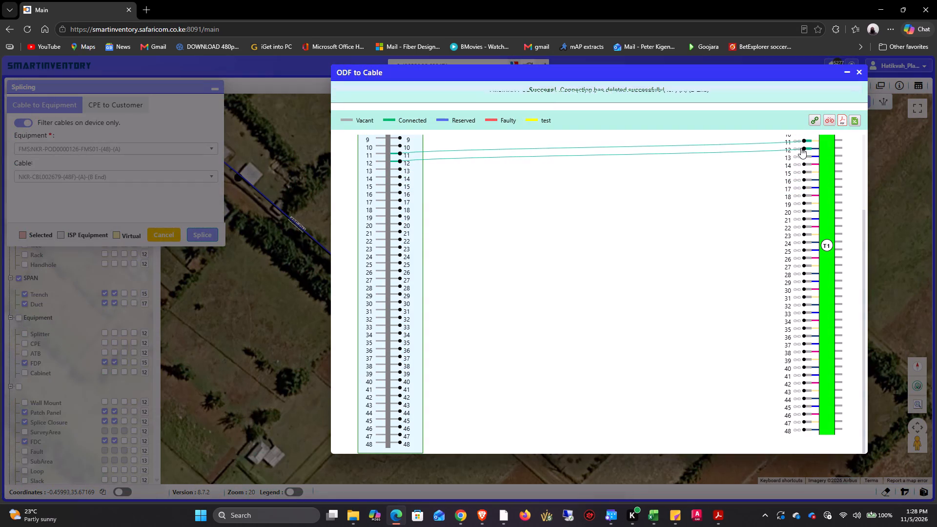
left_click_drag(804, 147, 798, 170)
scroll(753, 200, "up", 2)
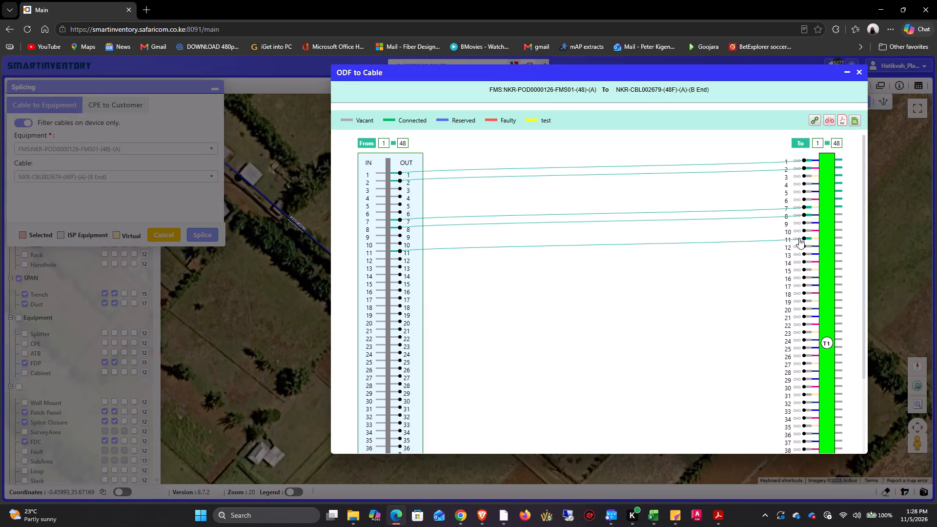
left_click_drag(802, 238, 788, 280)
left_click(658, 299)
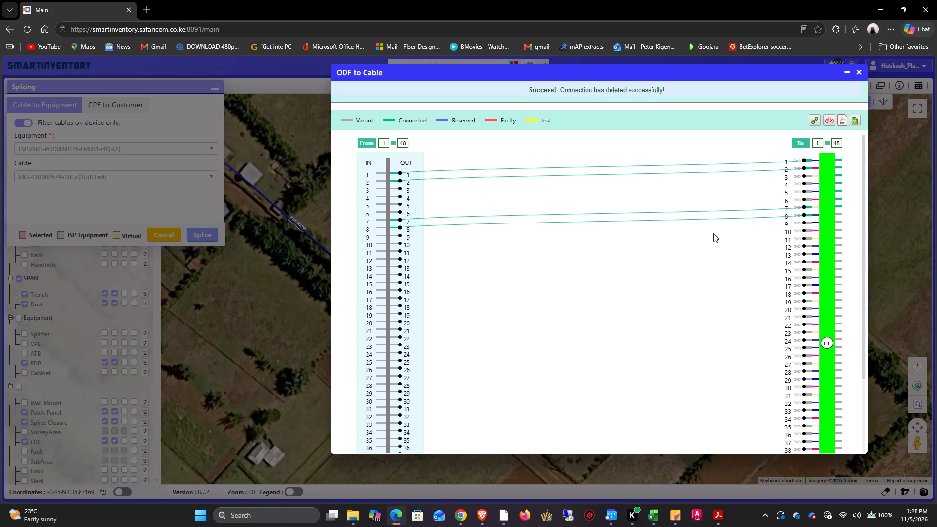
left_click(858, 73)
left_click(171, 238)
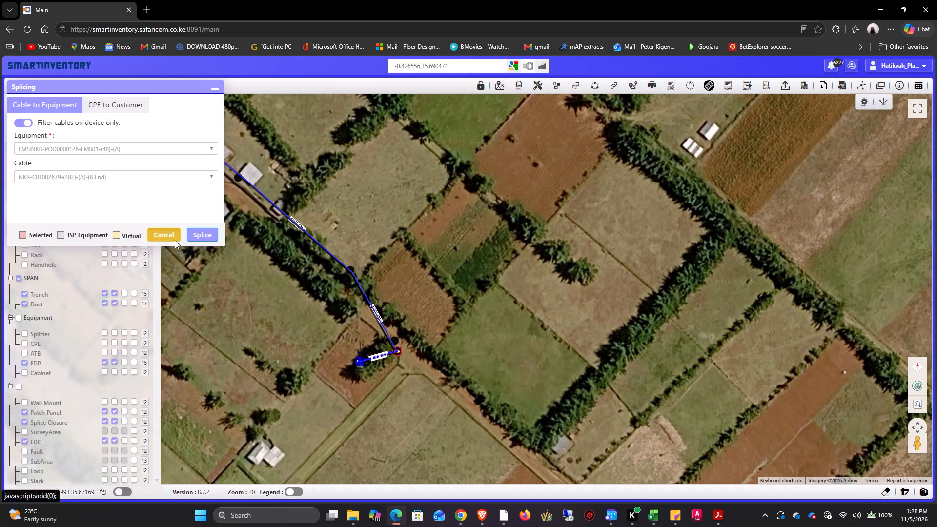
Trace the connection path of port 7 (OUT) on NKR-POD0000126-FMS01, show it on the map and examine where the route ends.
left_click(898, 85)
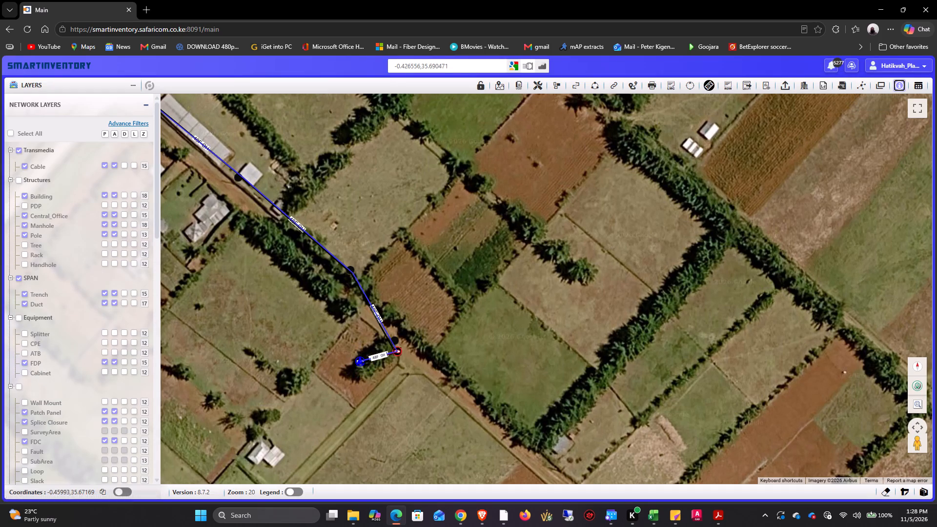
left_click(354, 362)
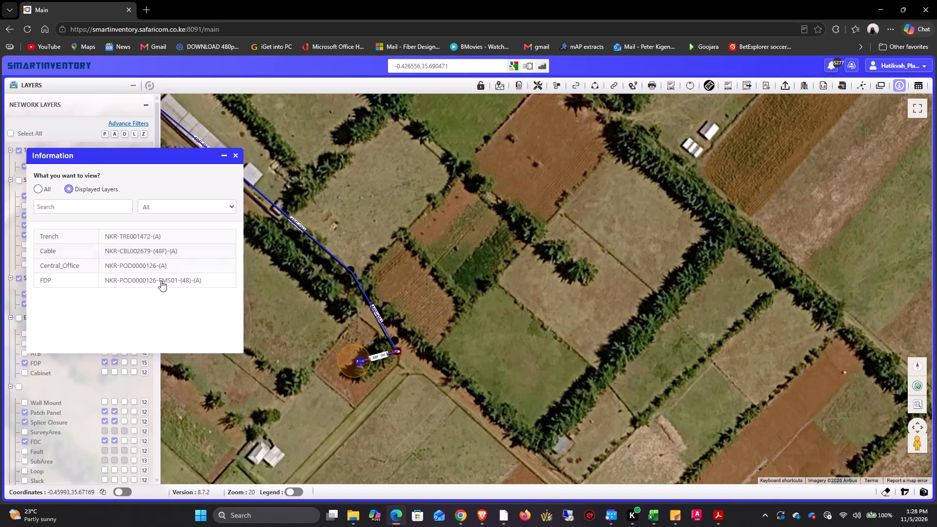
left_click(159, 285)
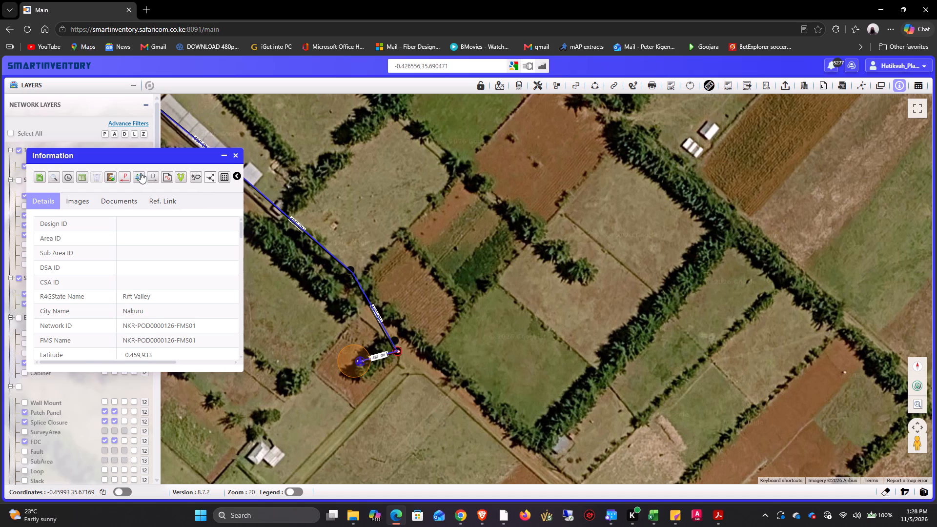
left_click(193, 172)
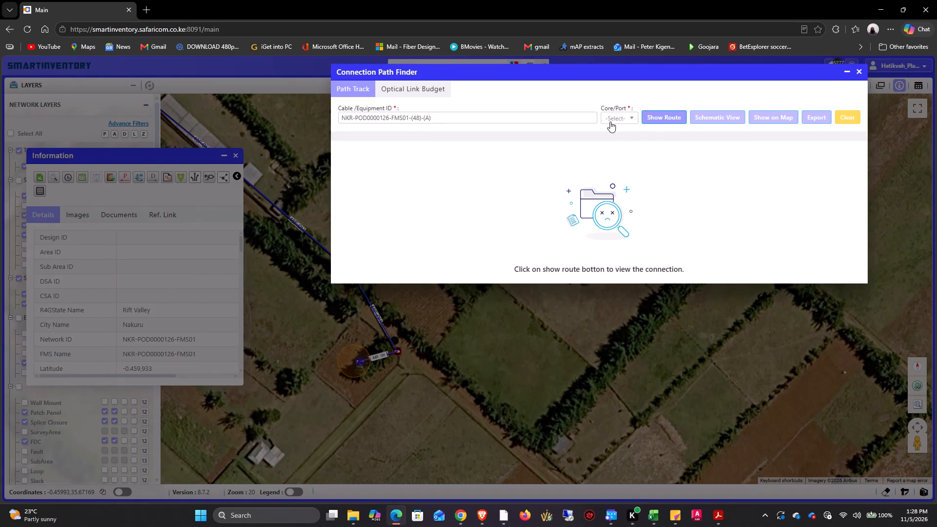
left_click(610, 117)
left_click(620, 168)
left_click(659, 111)
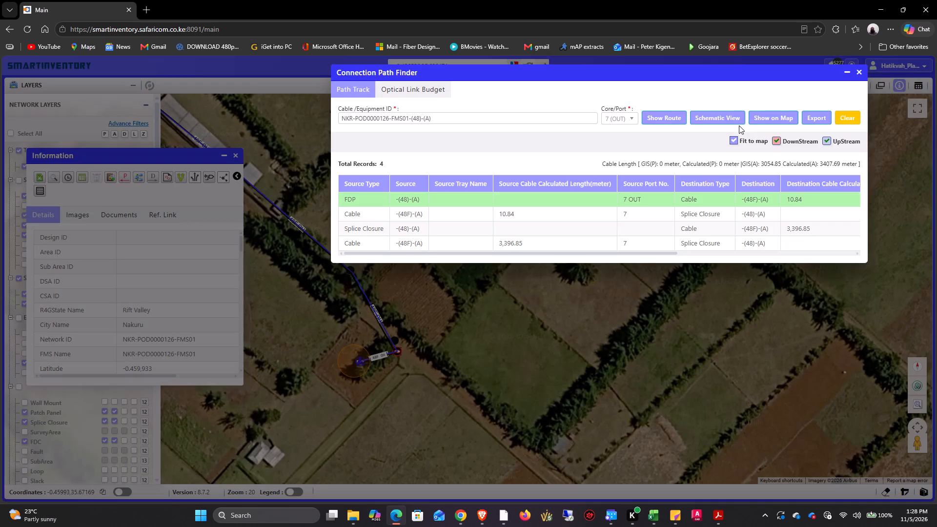
left_click(764, 121)
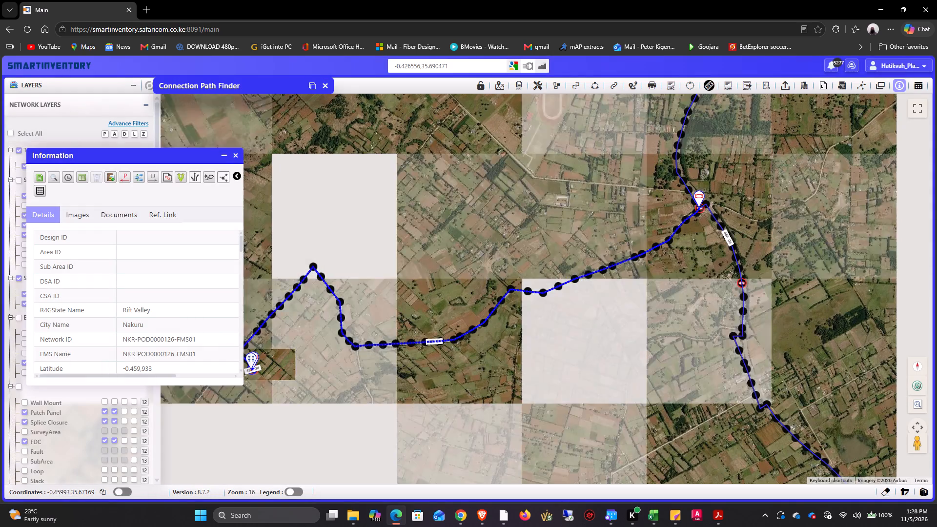
left_click_drag(637, 267, 580, 248)
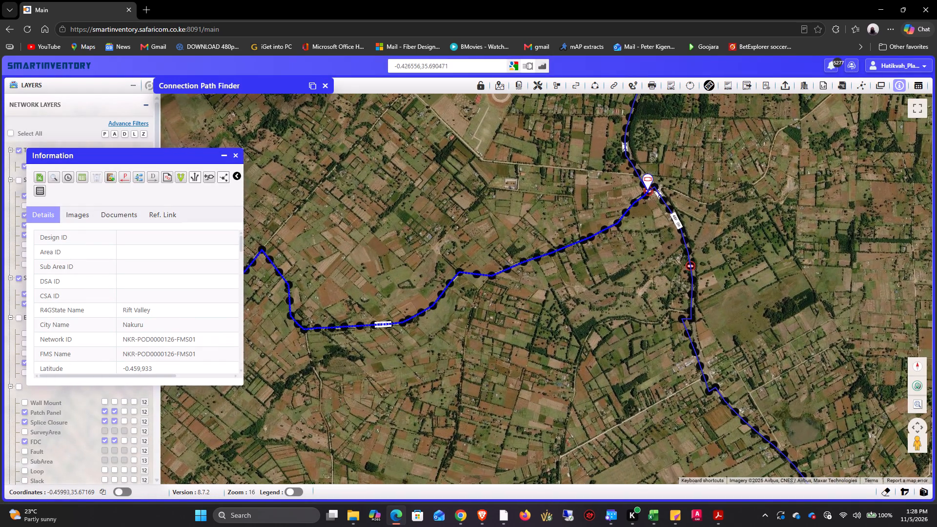
left_click_drag(599, 257, 443, 342)
scroll(512, 283, "up", 2)
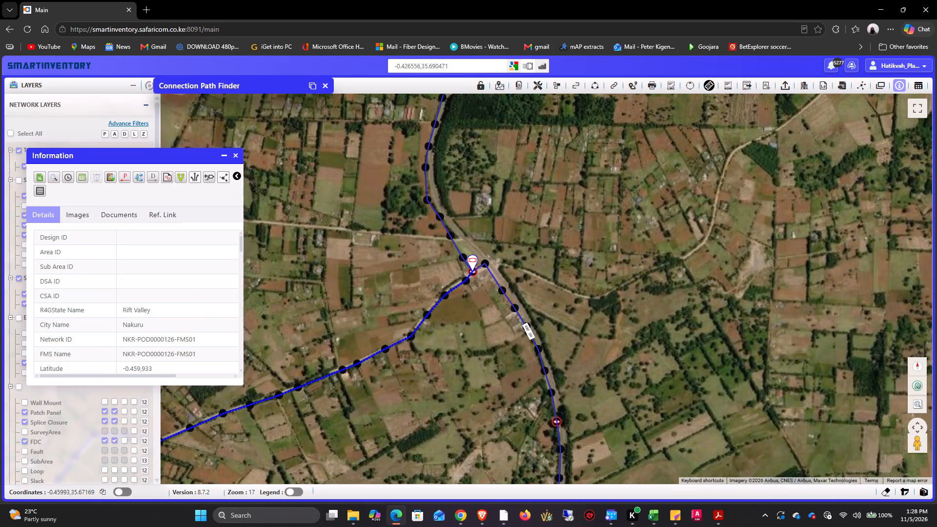
scroll(516, 280, "up", 4)
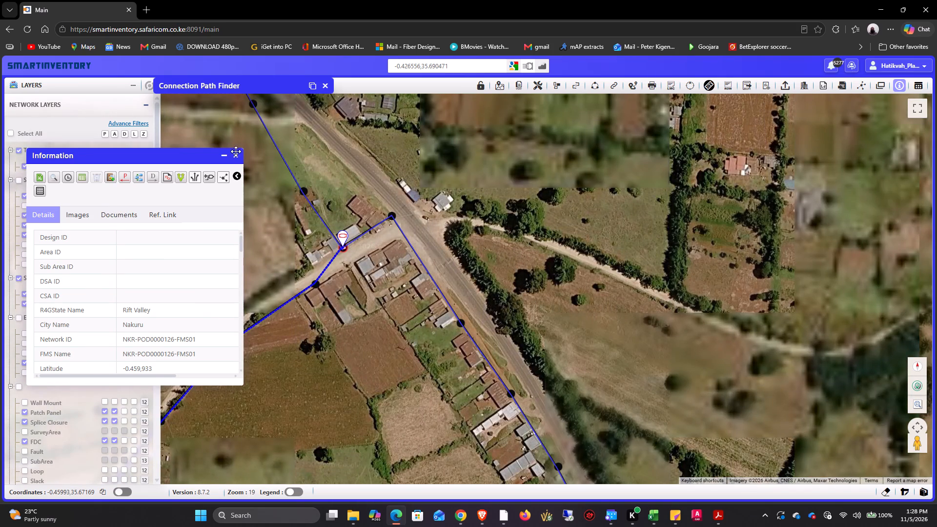
left_click(236, 156)
left_click(324, 84)
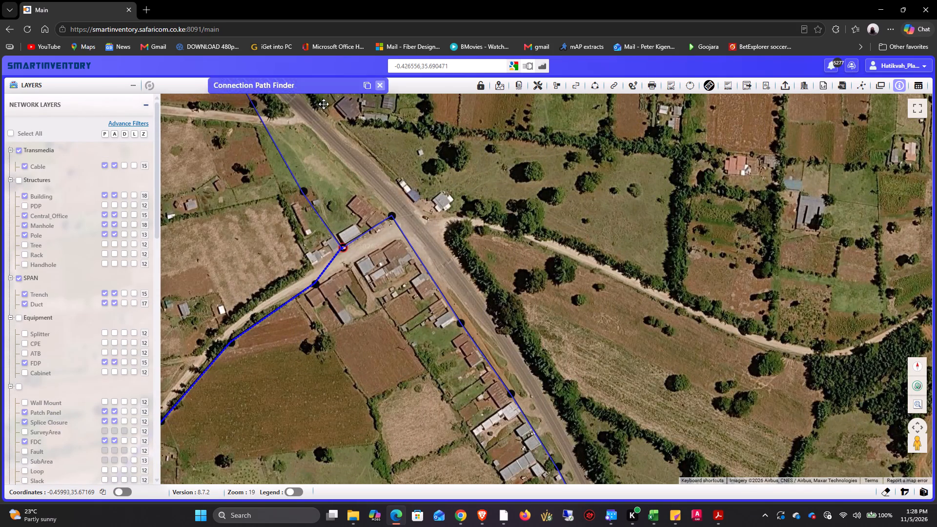
At closure NKR-JCL000291, open splicing from cable NKR-CBL002678 to NKR-CBL002681_01 and delete the connection between fibre 13 and fibre 1.
left_click(866, 88)
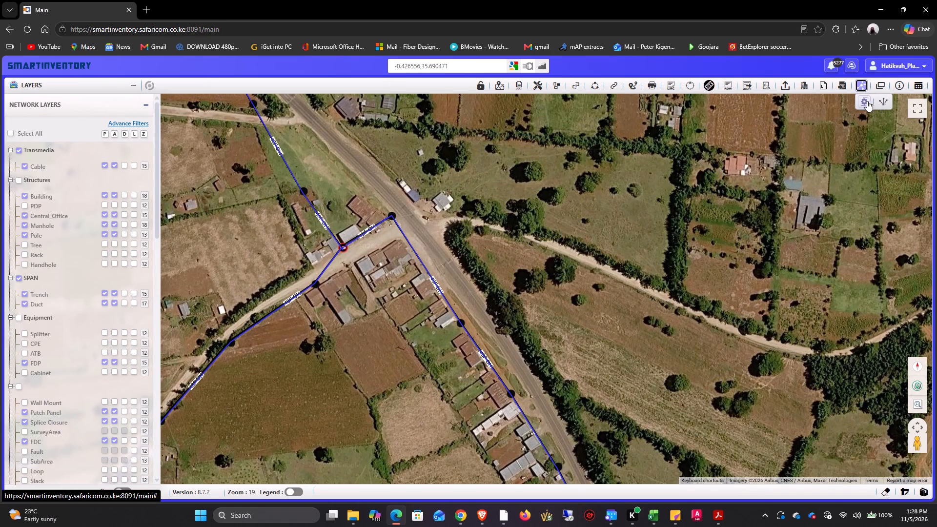
left_click(867, 100)
left_click(347, 247)
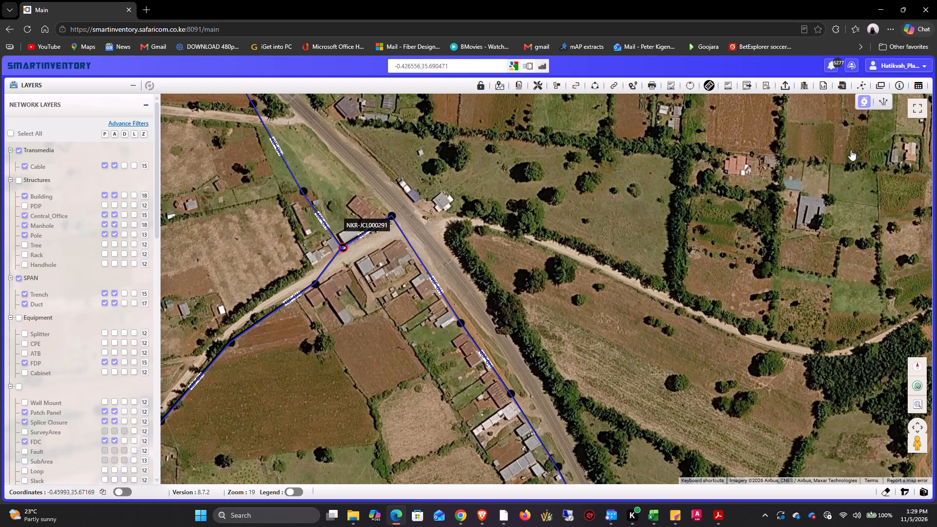
left_click(865, 100)
left_click(867, 101)
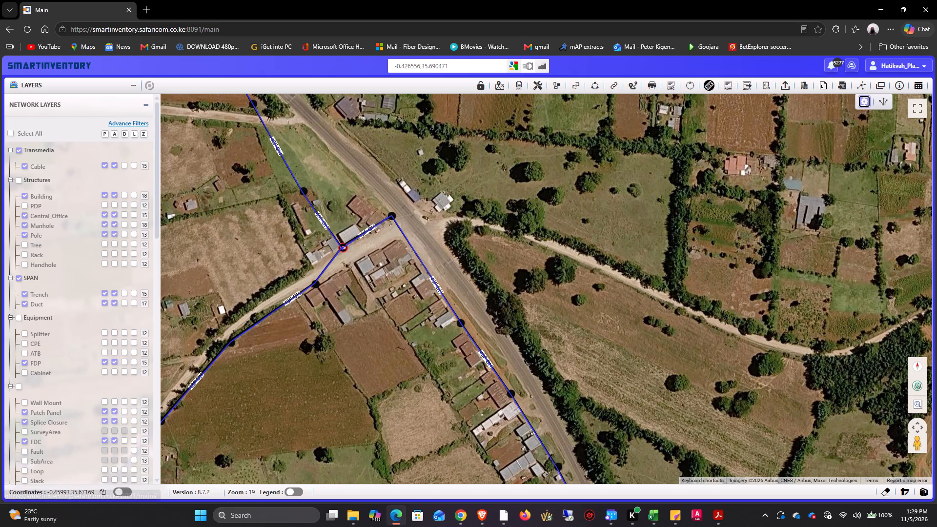
left_click(343, 248)
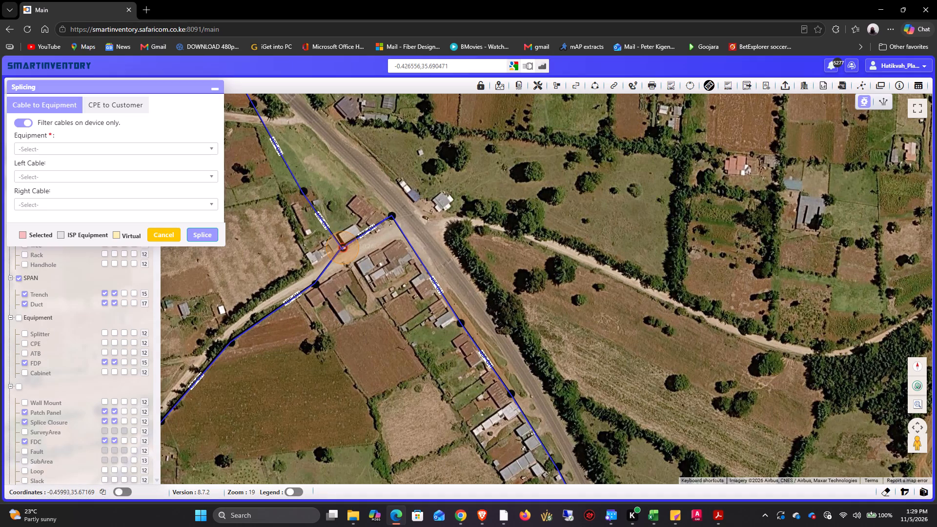
left_click(171, 151)
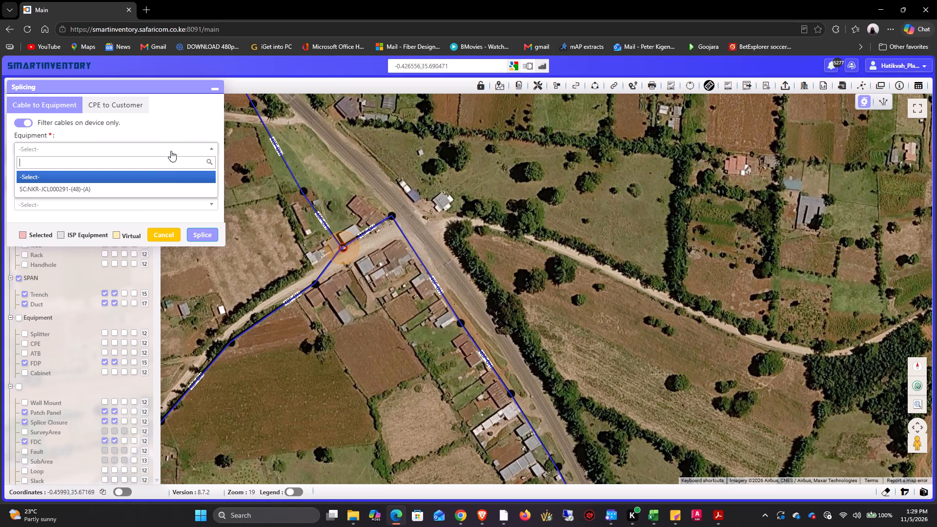
left_click(169, 182)
left_click(168, 173)
left_click(167, 214)
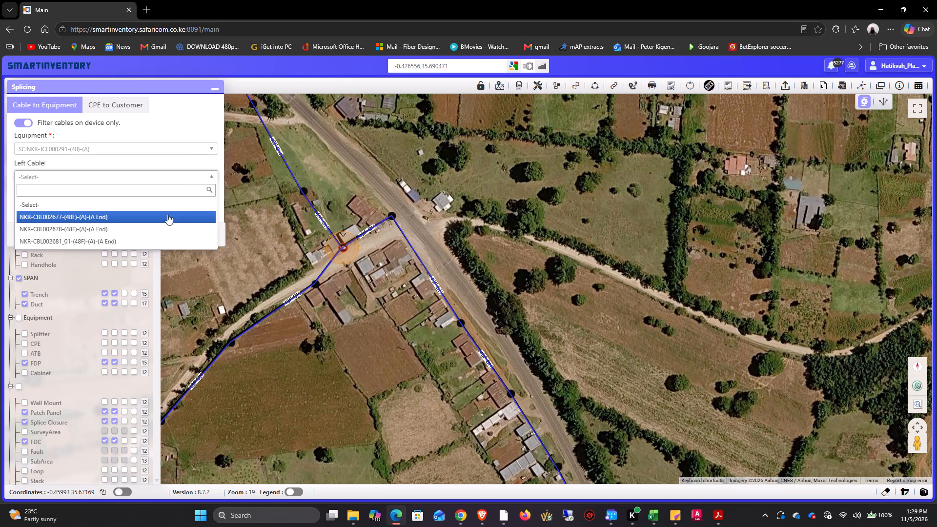
left_click(167, 177)
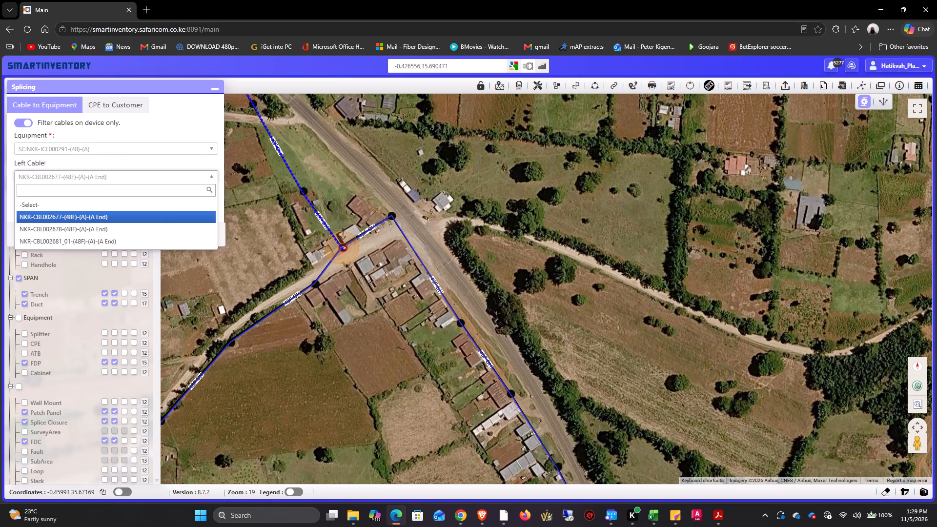
left_click(161, 226)
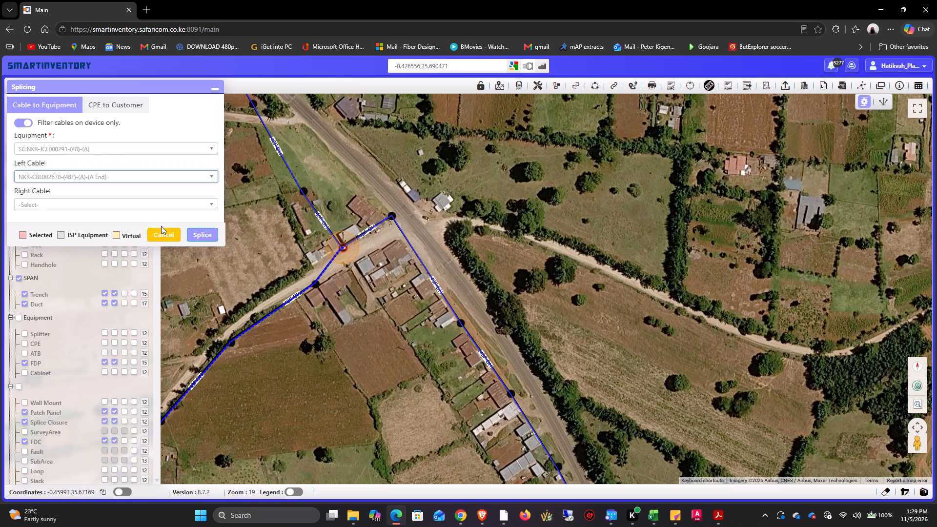
left_click(170, 210)
left_click(172, 206)
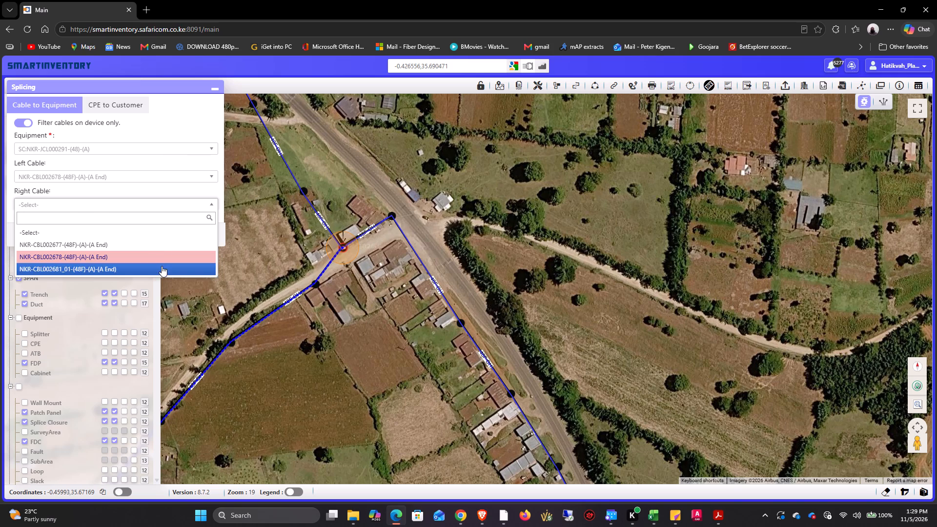
left_click(162, 266)
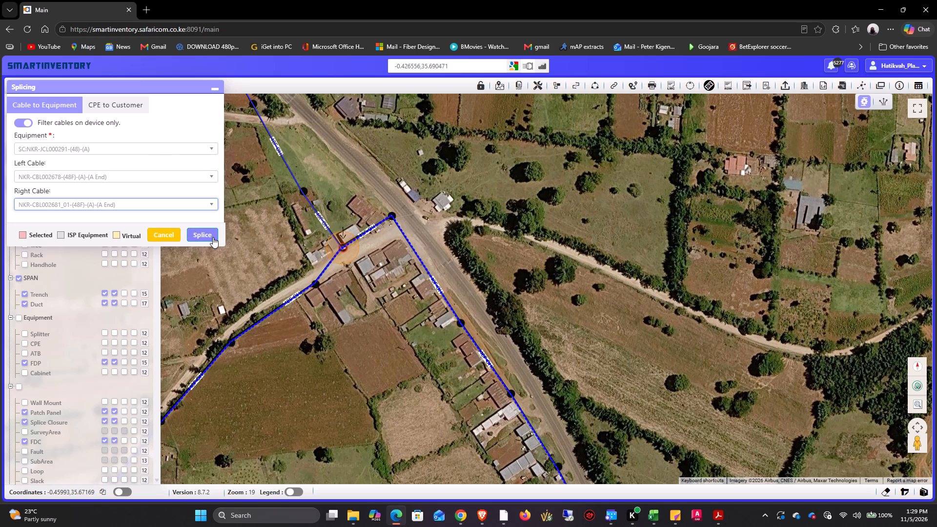
left_click(212, 236)
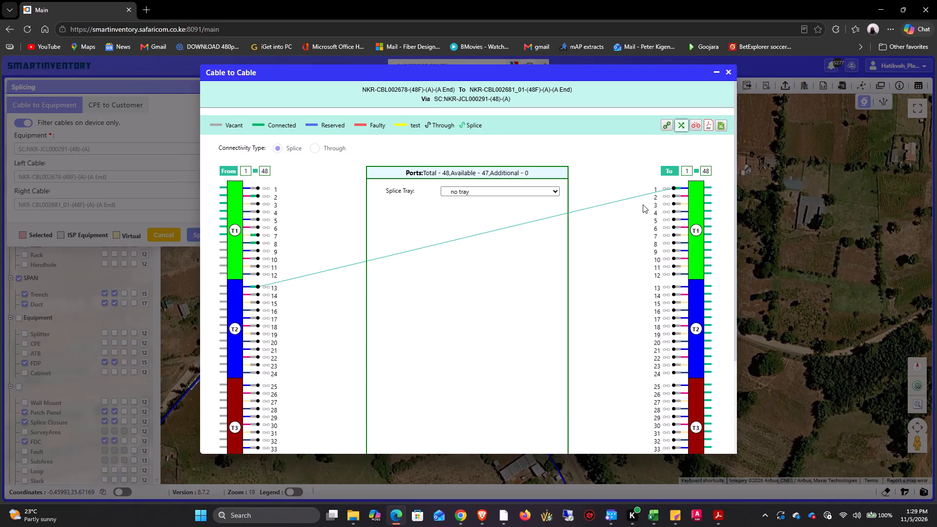
left_click_drag(672, 187, 645, 304)
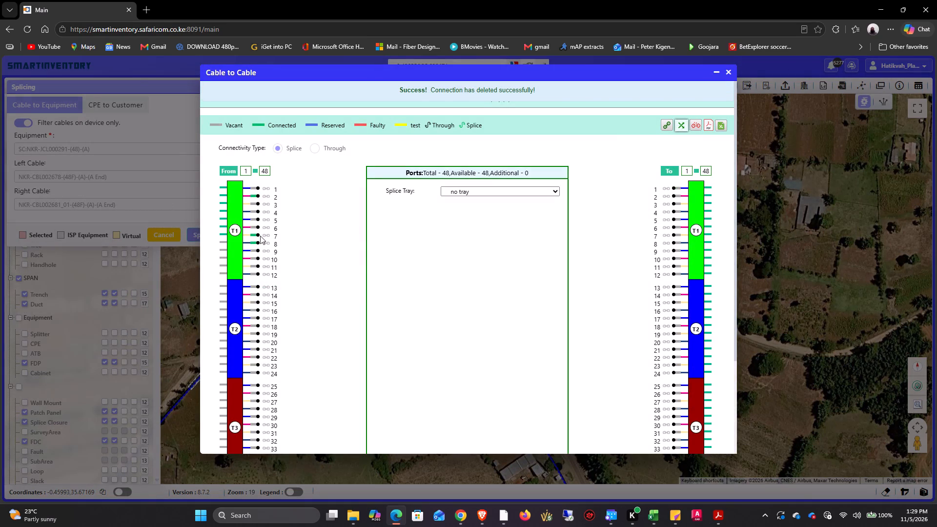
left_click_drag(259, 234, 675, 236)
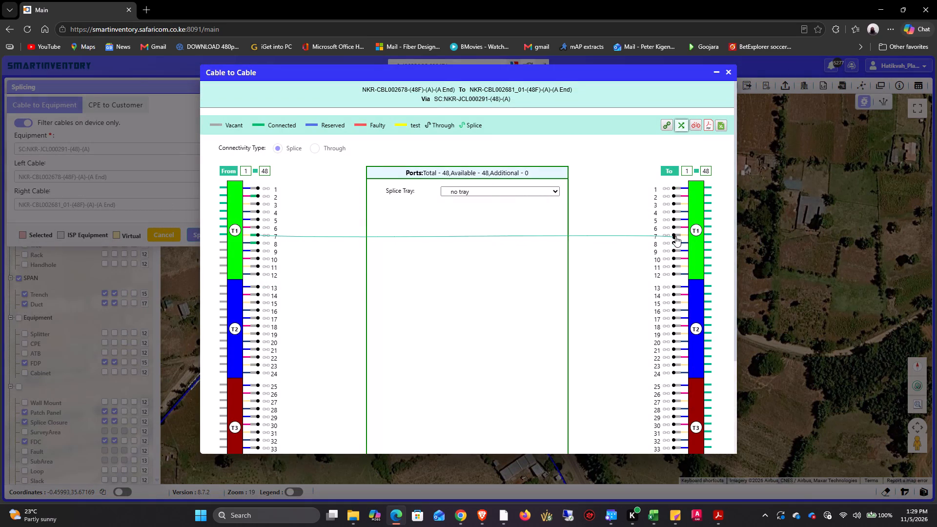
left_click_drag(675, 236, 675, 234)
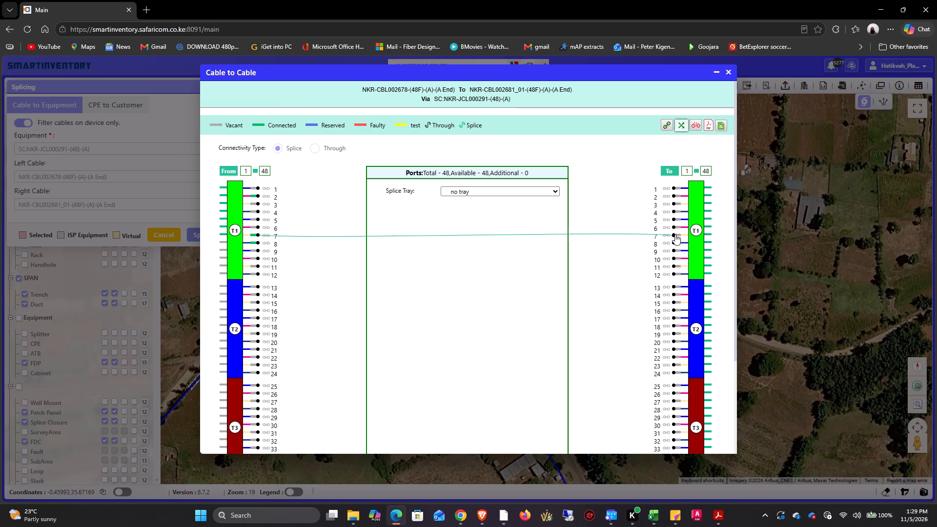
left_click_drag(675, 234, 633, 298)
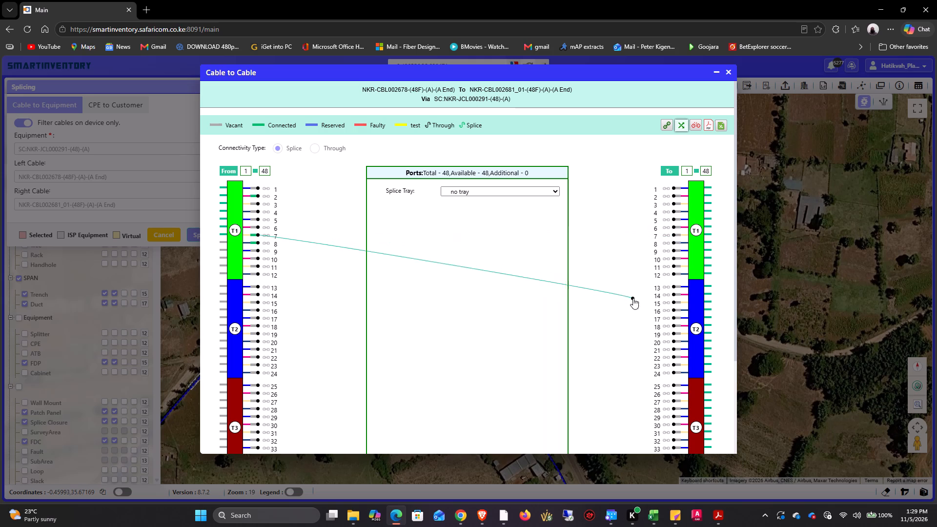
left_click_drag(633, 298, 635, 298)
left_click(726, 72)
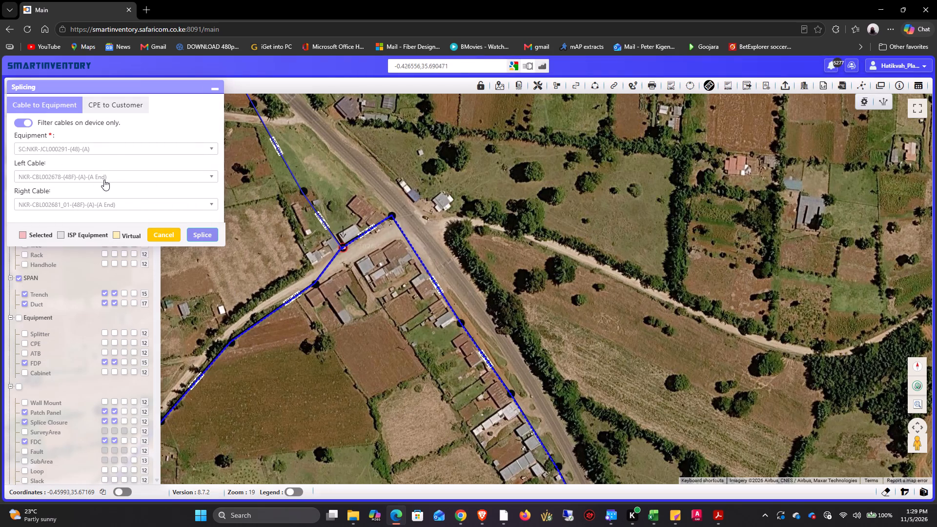
Switch the second cable to NKR-CBL002677 and splice fibres 1 and 2 of NKR-CBL002678 to its fibres 1 and 2.
left_click(102, 207)
left_click(93, 242)
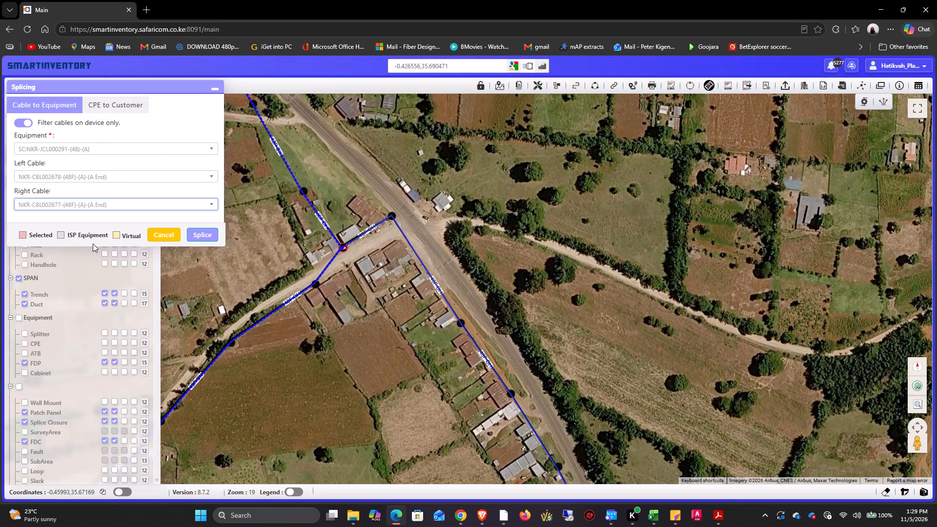
left_click(190, 232)
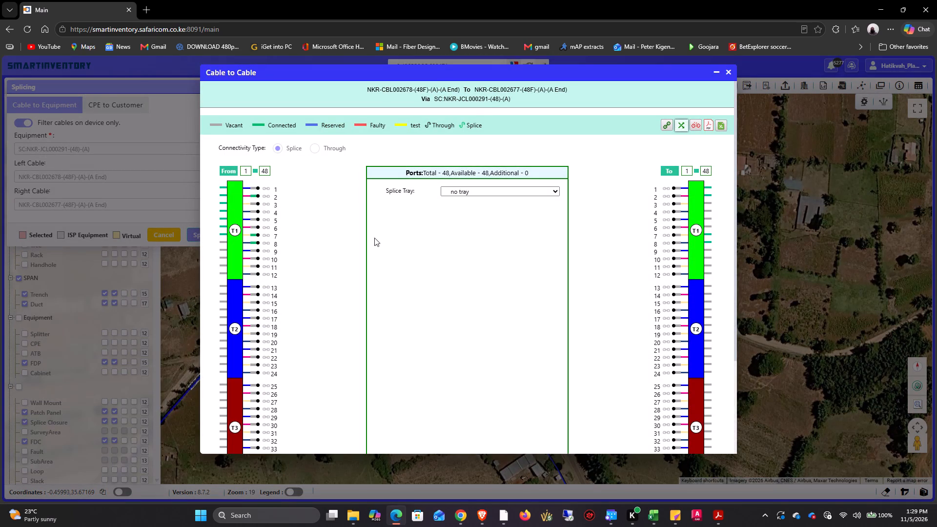
left_click_drag(258, 188, 669, 186)
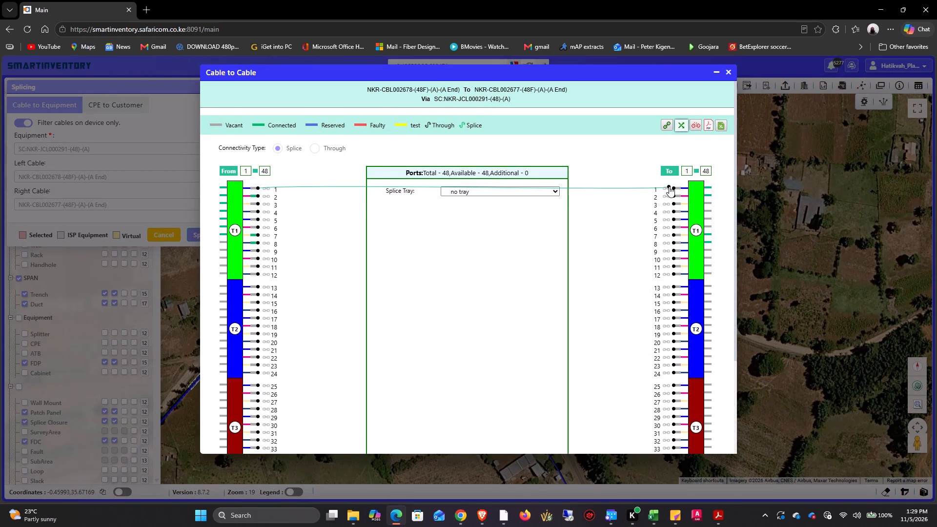
left_click_drag(669, 186, 674, 188)
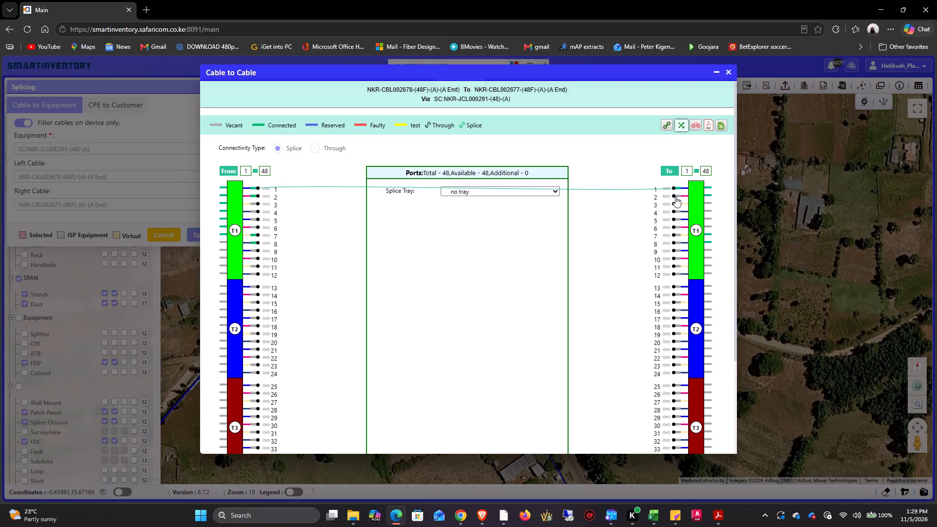
left_click_drag(674, 196, 259, 198)
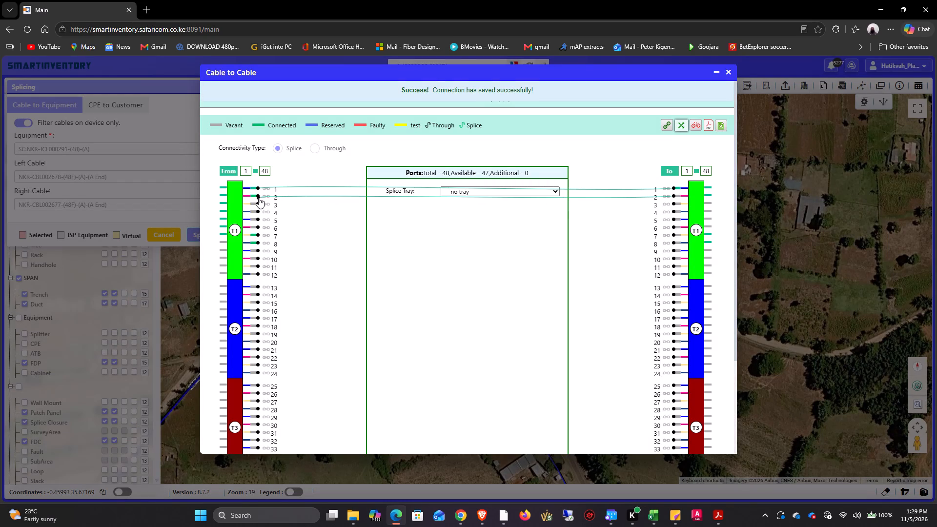
left_click_drag(259, 198, 259, 196)
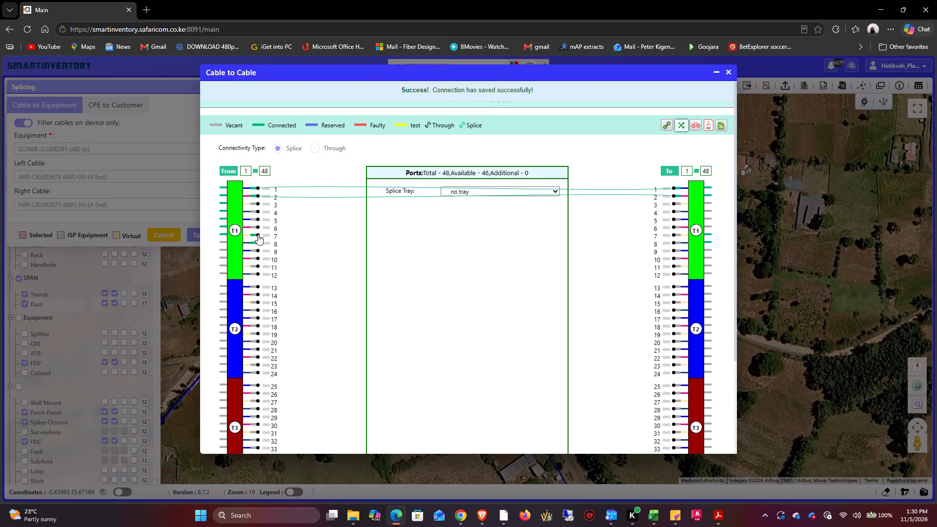
Splice fibres 7 and 8 of NKR-CBL002678 to fibres 7 and 8 of NKR-CBL002677, and close the cable-to-cable view.
left_click_drag(258, 234, 675, 227)
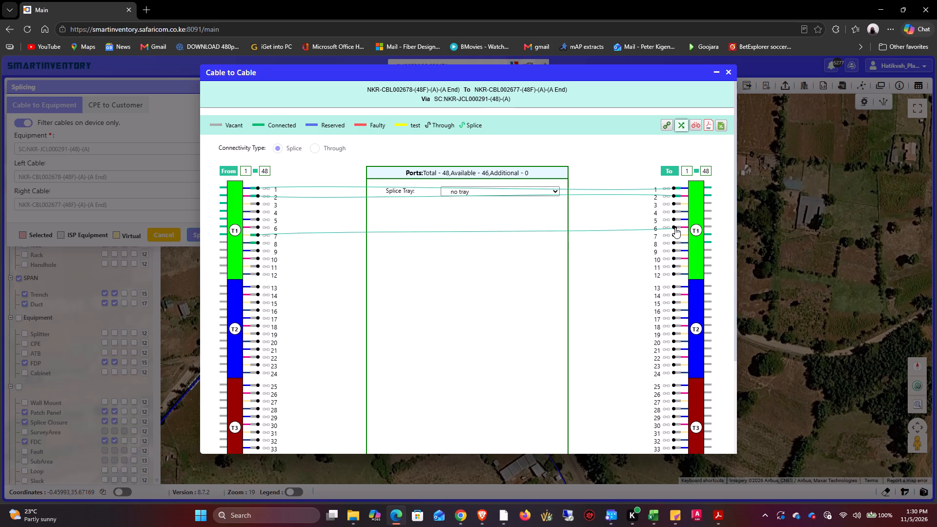
left_click_drag(675, 227, 675, 234)
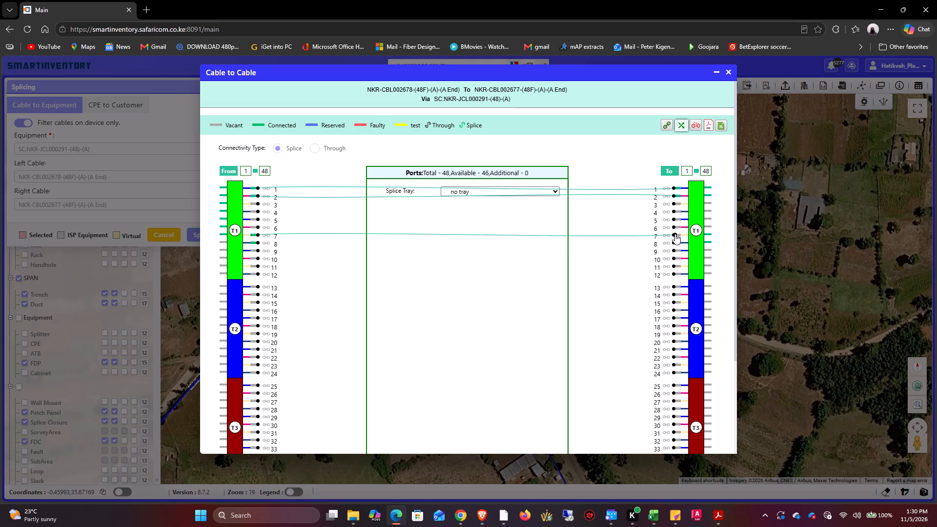
left_click_drag(675, 234, 675, 233)
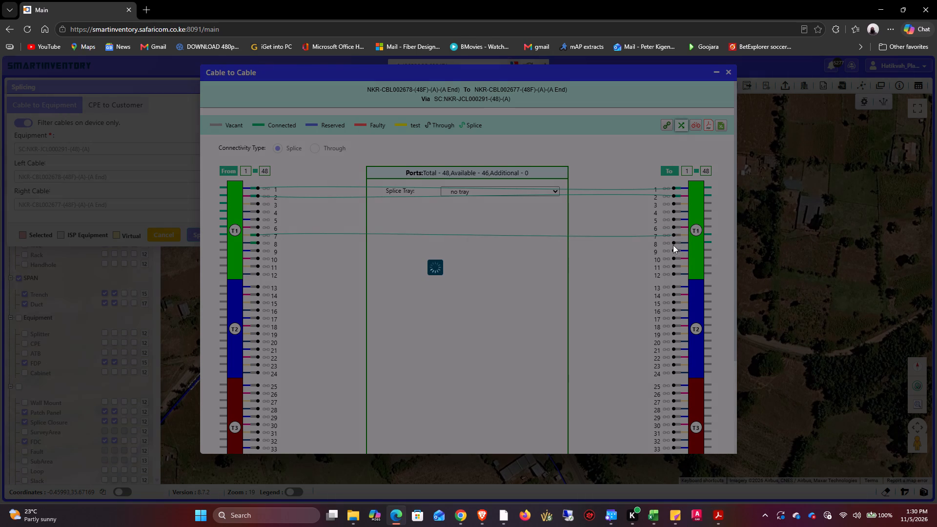
left_click_drag(672, 243, 256, 243)
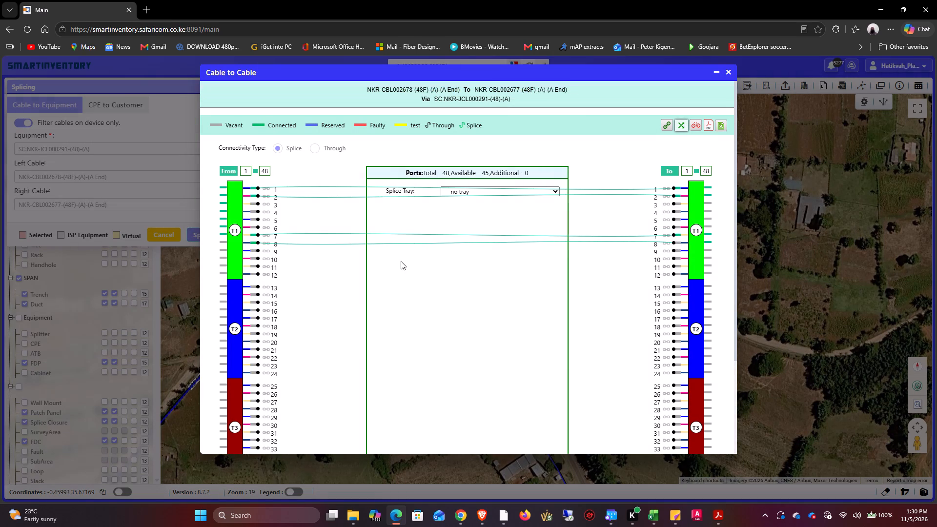
scroll(404, 252, "down", 5)
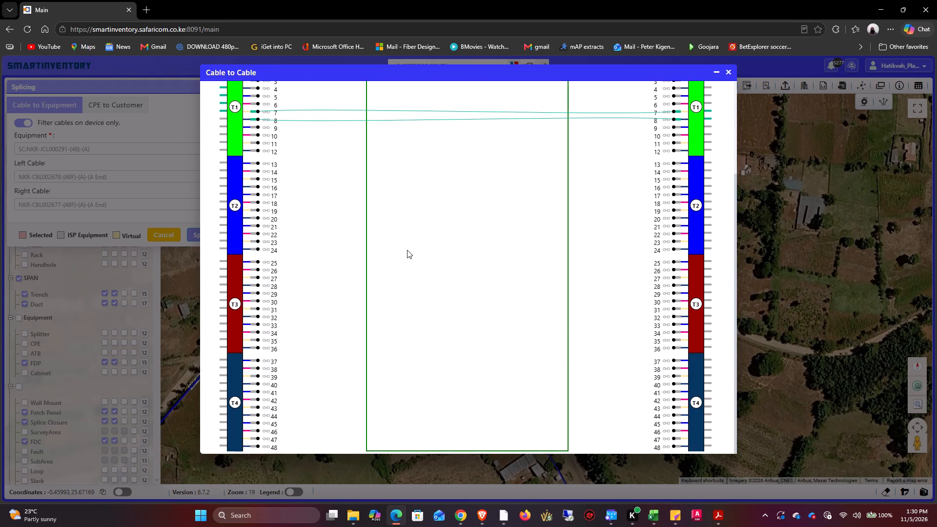
scroll(407, 250, "down", 2)
left_click(726, 70)
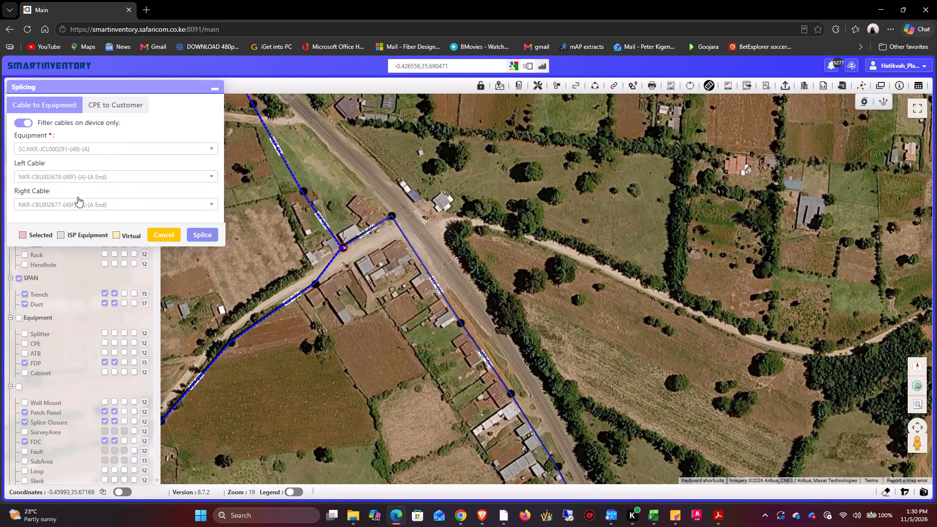
Open splicing at the closure from cable NKR-CBL002677 to NKR-CBL002678 and examine their fibre connections.
left_click(85, 176)
left_click(76, 206)
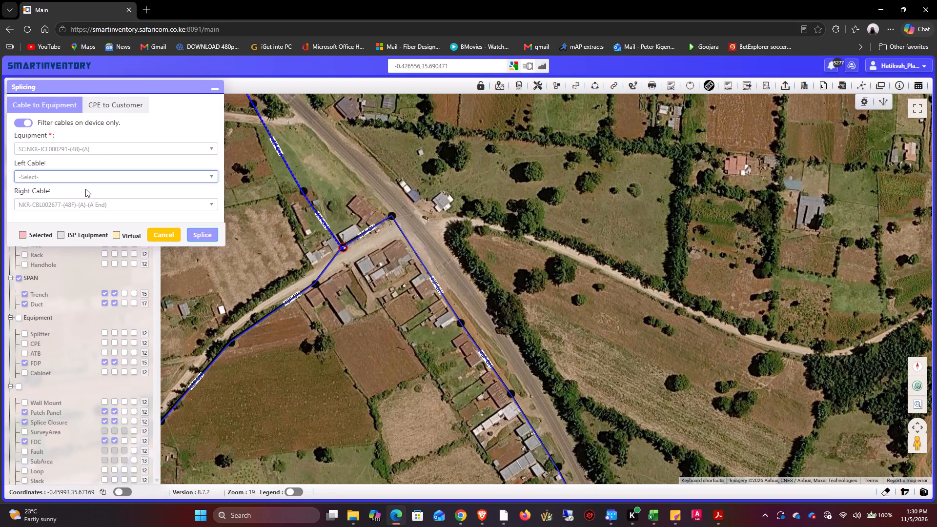
left_click(84, 206)
left_click(75, 231)
left_click(81, 175)
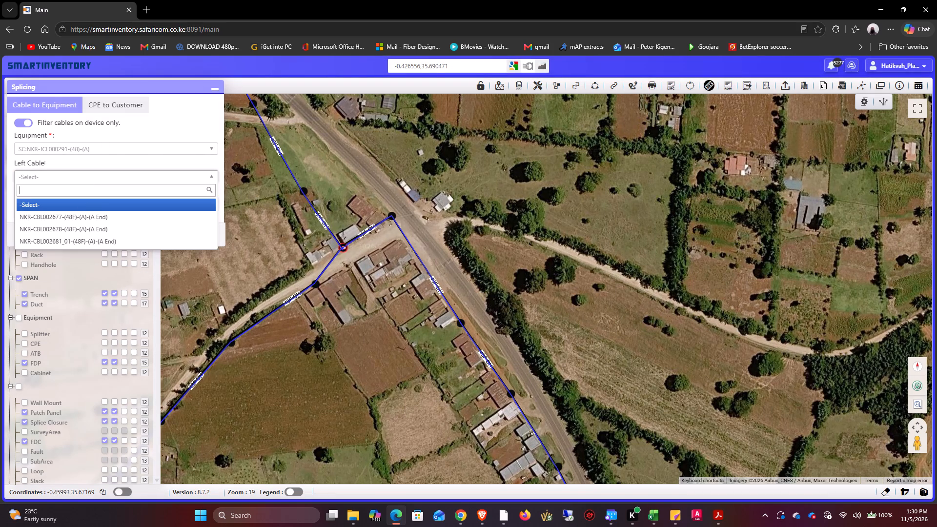
left_click(80, 219)
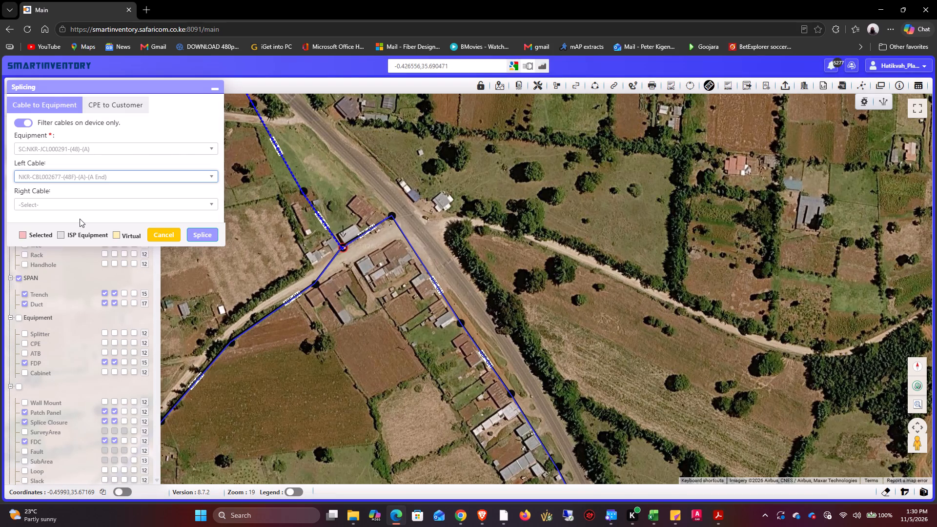
left_click(82, 207)
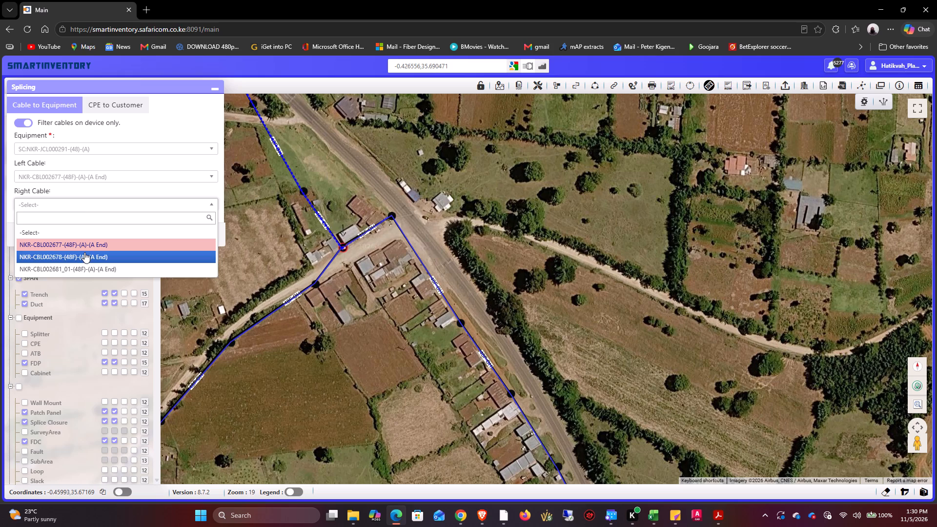
left_click(84, 266)
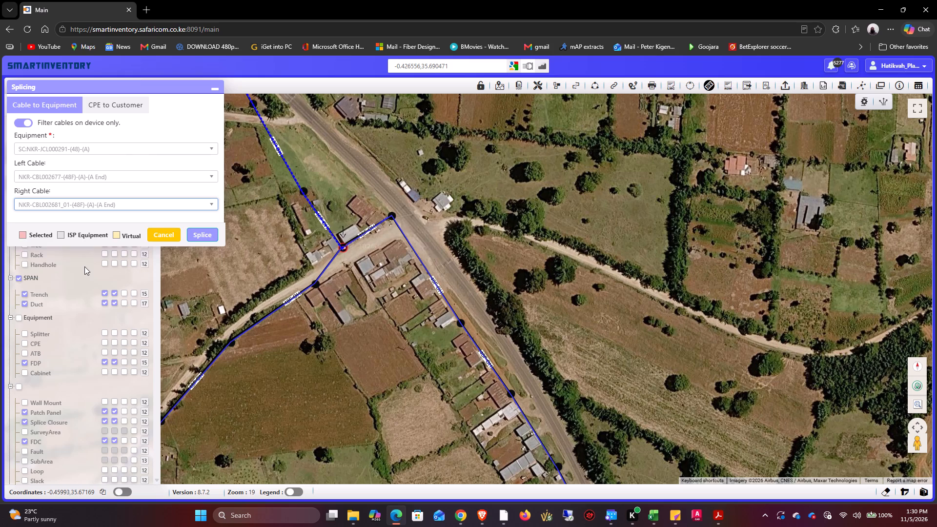
left_click(99, 205)
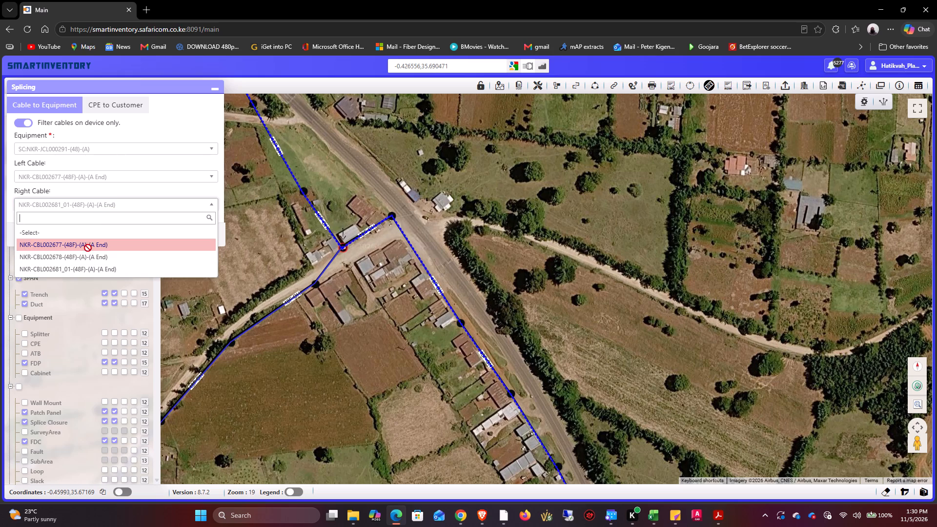
left_click(84, 257)
left_click(188, 237)
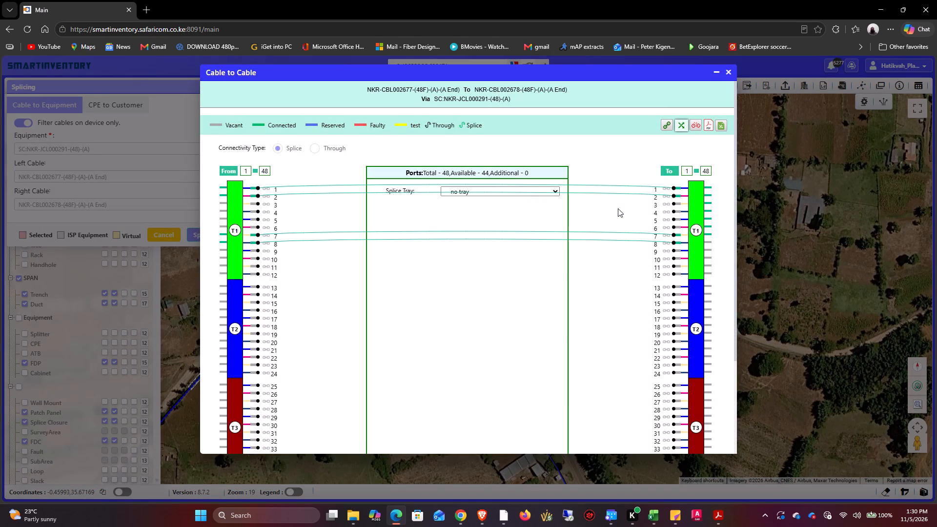
Close the cable-to-cable view and cancel the splicing selection.
left_click(729, 73)
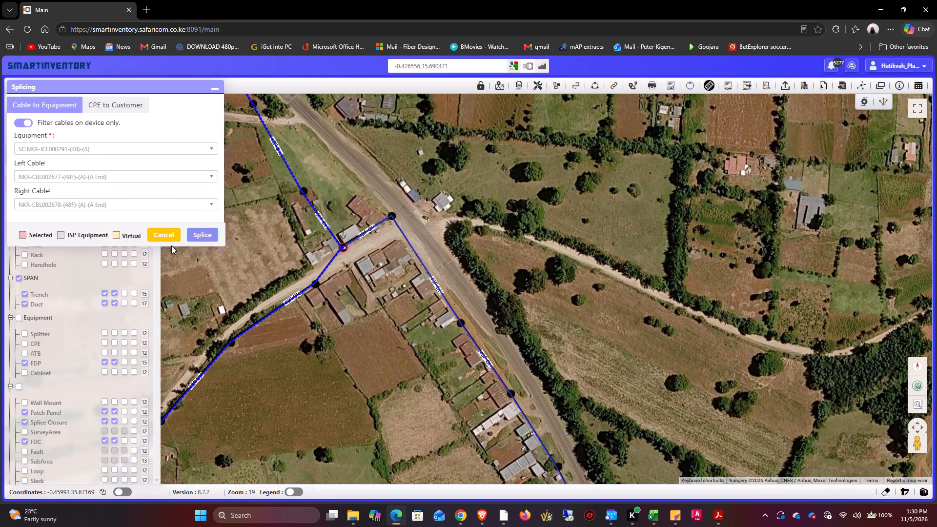
left_click(159, 234)
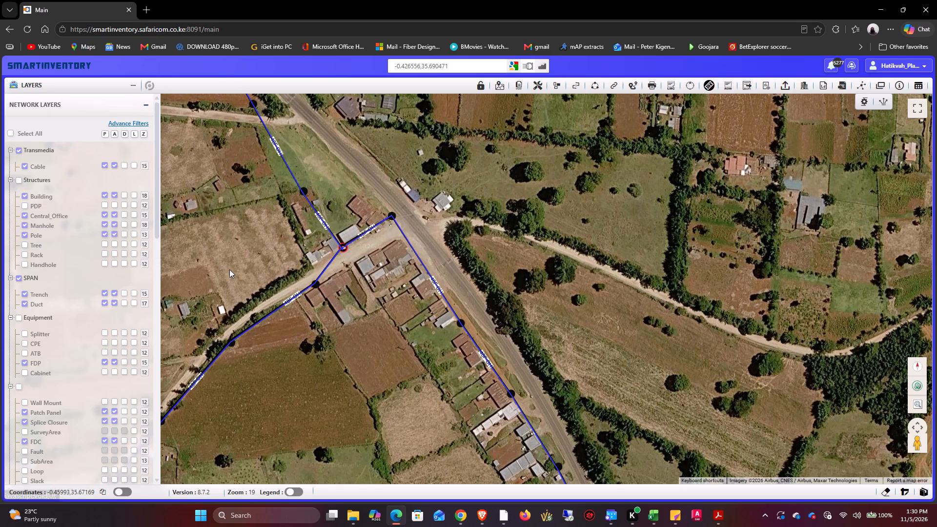
Open splicing at closure NKR-JCL000291 from cable NKR-CBL002677 to cable NKR-CBL002678.
left_click(858, 88)
left_click(859, 88)
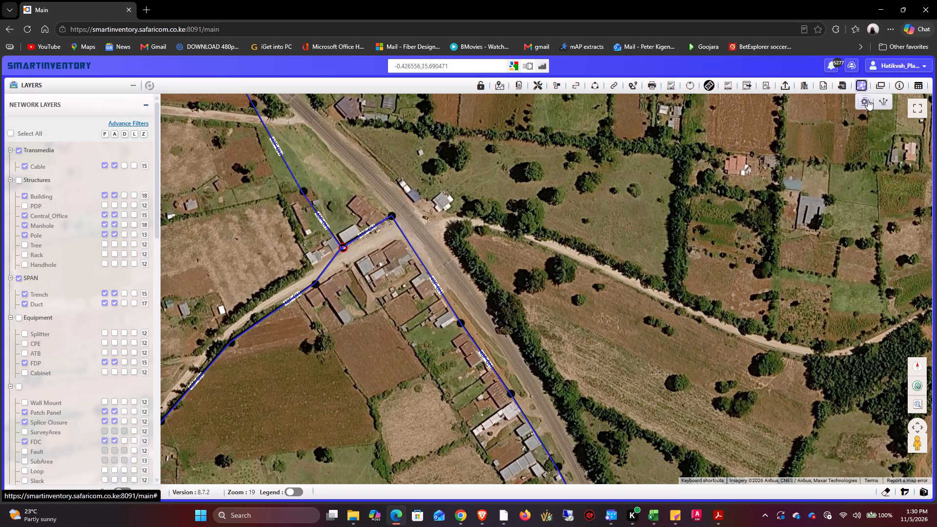
left_click(868, 100)
left_click(343, 247)
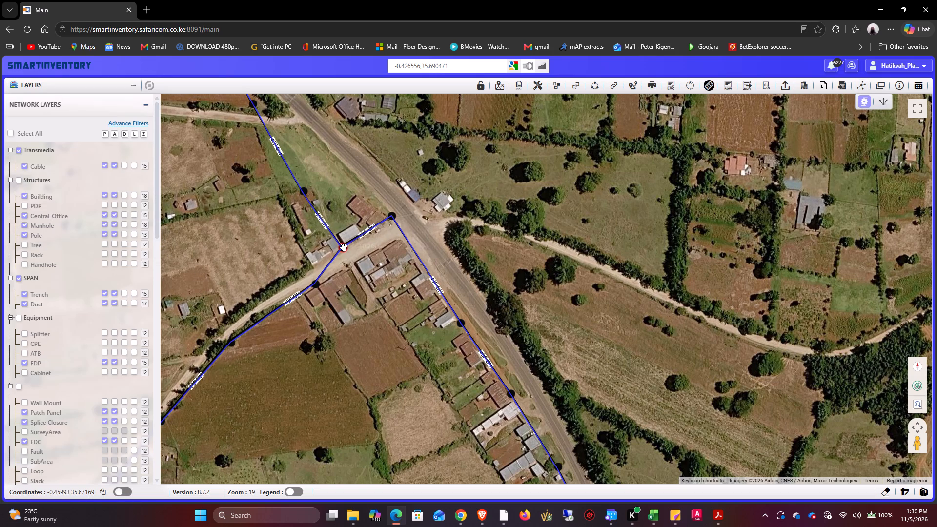
left_click(860, 87)
left_click(860, 87)
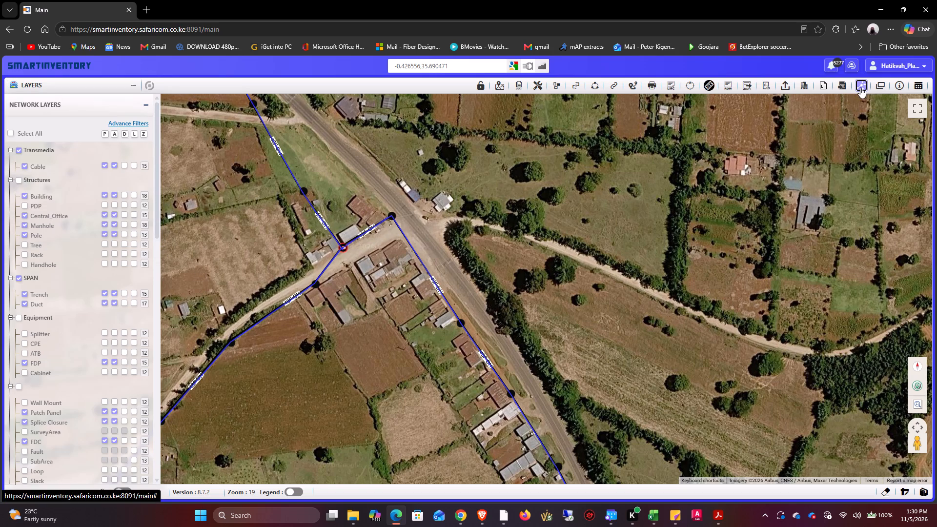
left_click(859, 108)
left_click(860, 105)
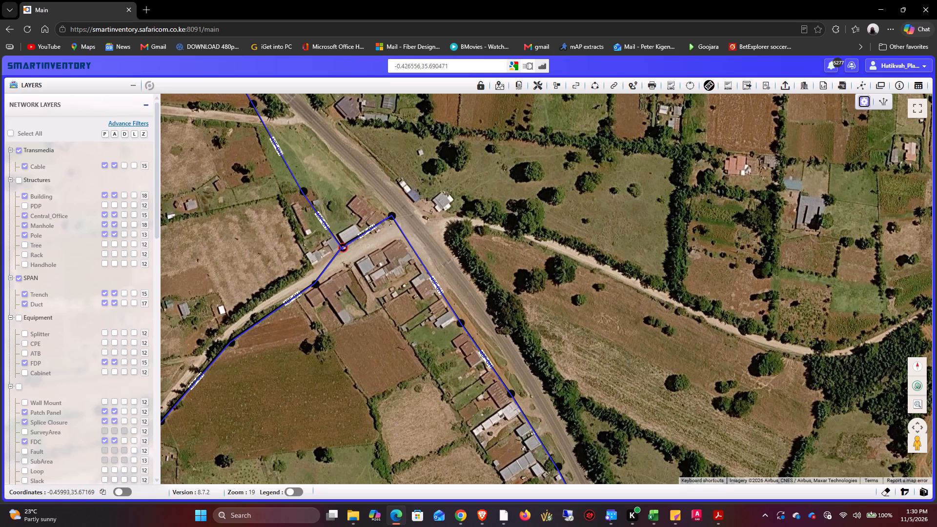
left_click(345, 247)
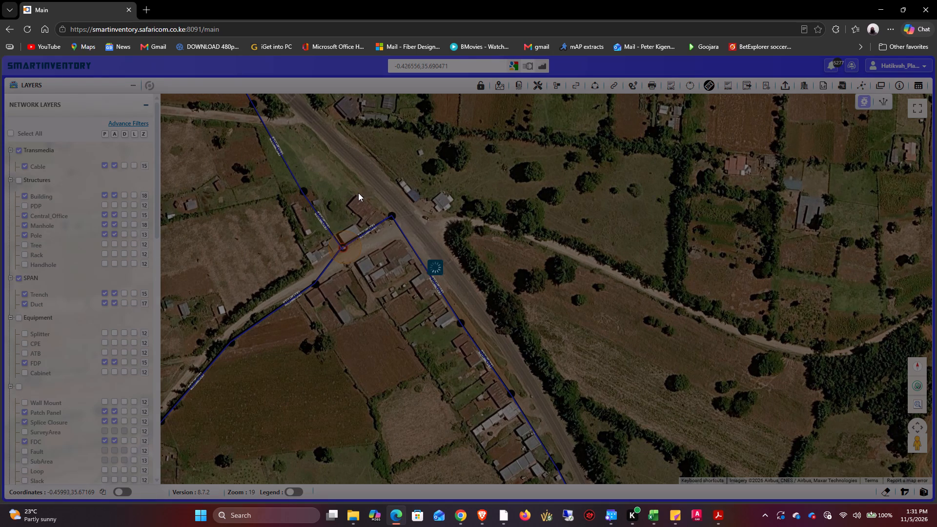
left_click(71, 150)
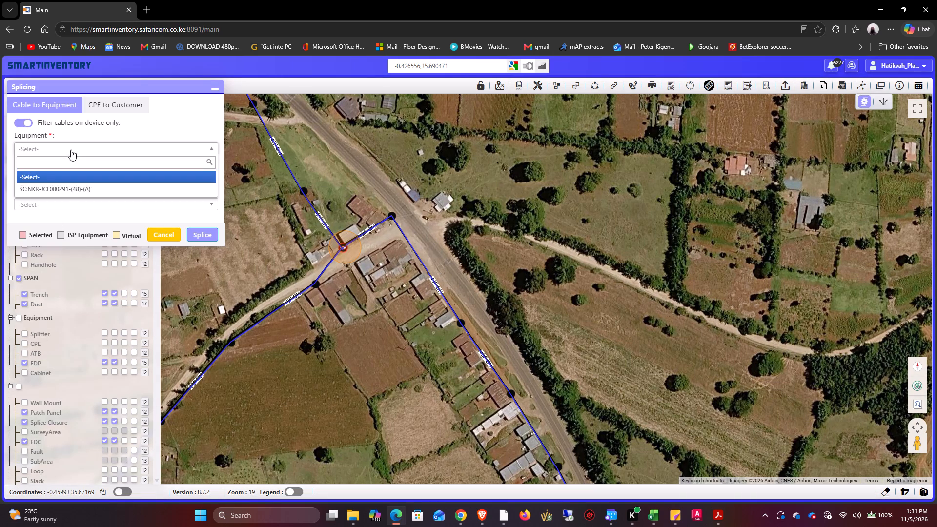
left_click(68, 189)
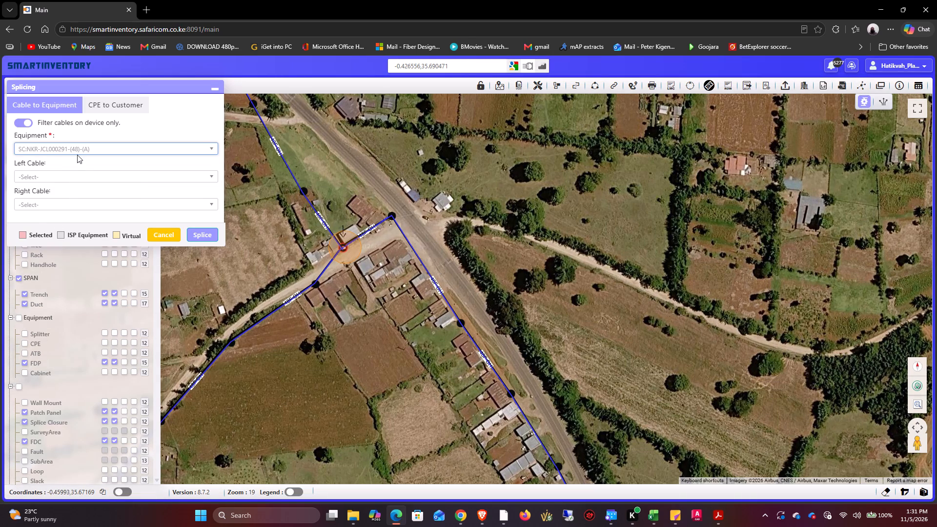
left_click(87, 175)
left_click(89, 219)
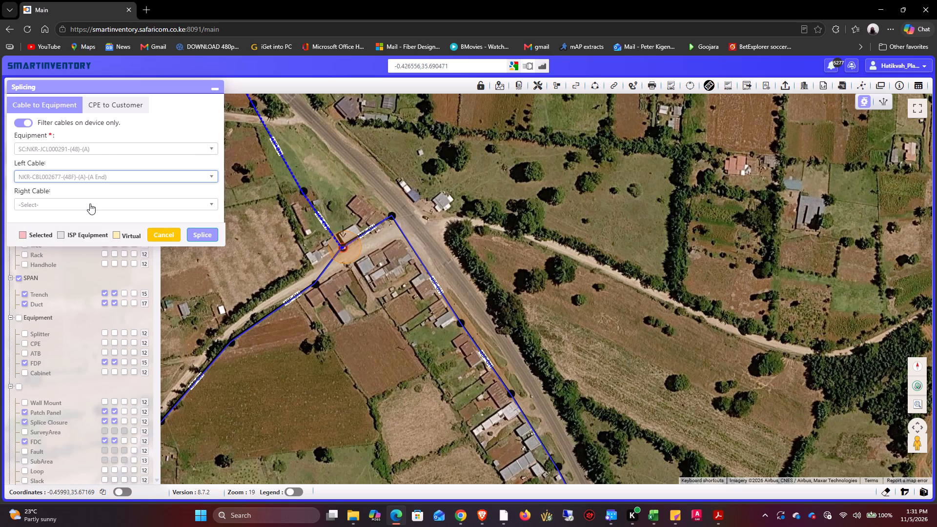
left_click(90, 203)
left_click(79, 258)
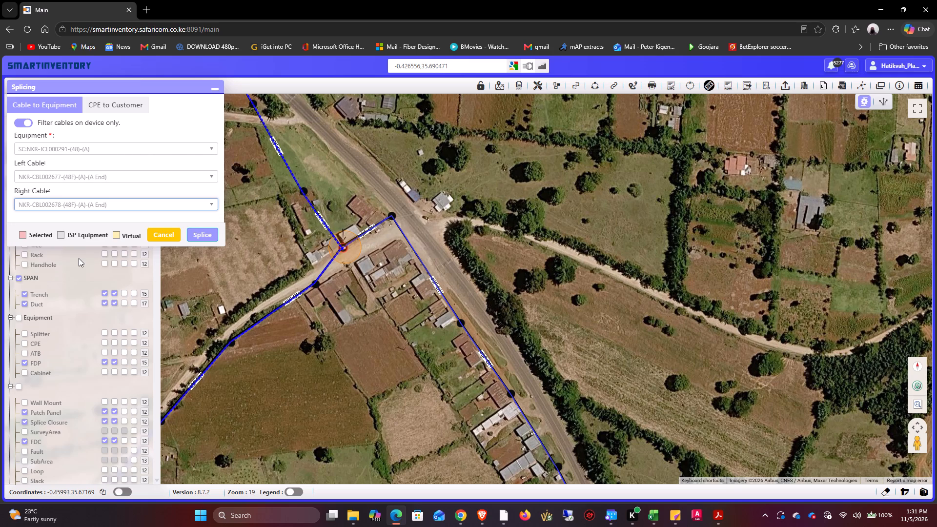
left_click(202, 238)
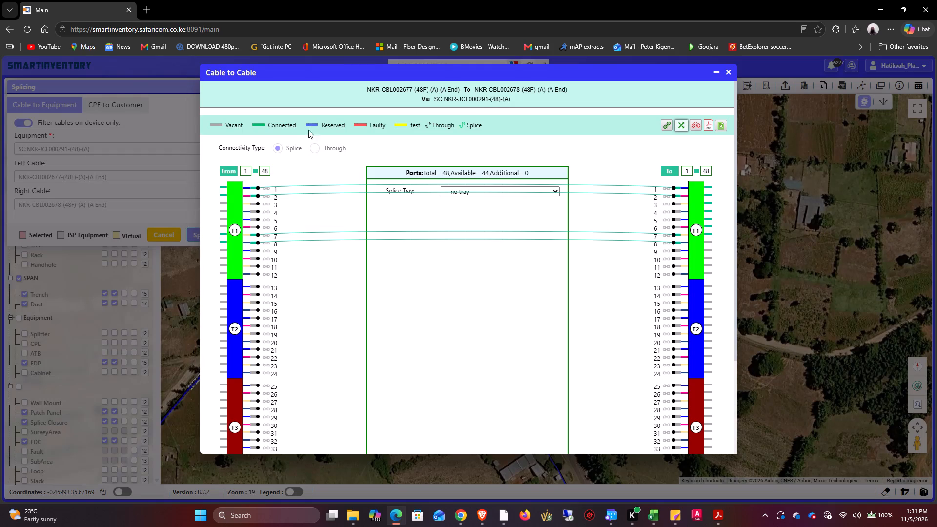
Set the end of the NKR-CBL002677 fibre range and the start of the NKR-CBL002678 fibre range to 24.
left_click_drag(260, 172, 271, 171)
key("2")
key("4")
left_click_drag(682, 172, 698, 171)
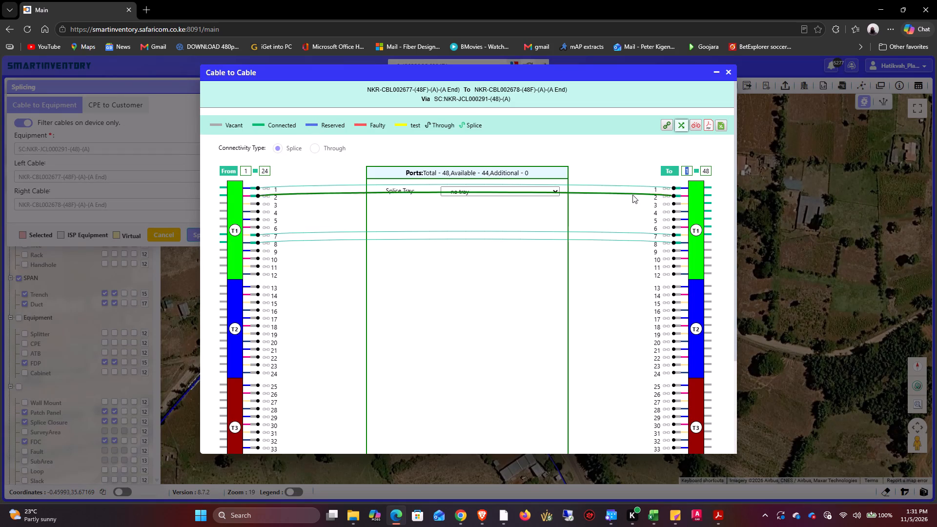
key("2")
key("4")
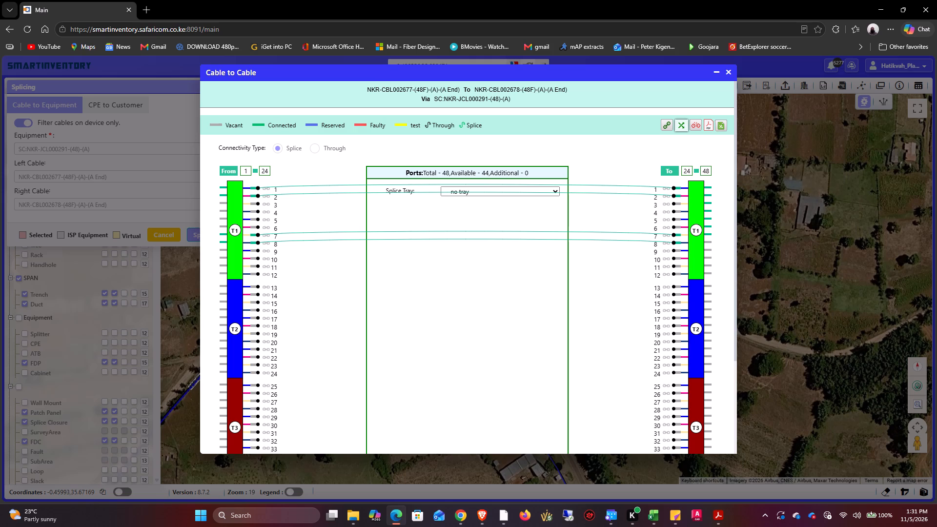
Set the From fibre range to 1–12 and the To fibre range to 12–12, and try to splice the ranges.
left_click_drag(260, 170, 276, 170)
key("1")
key("2")
left_click_drag(681, 173, 692, 169)
key("1")
key("2")
left_click_drag(704, 170, 712, 170)
key("1")
key("2")
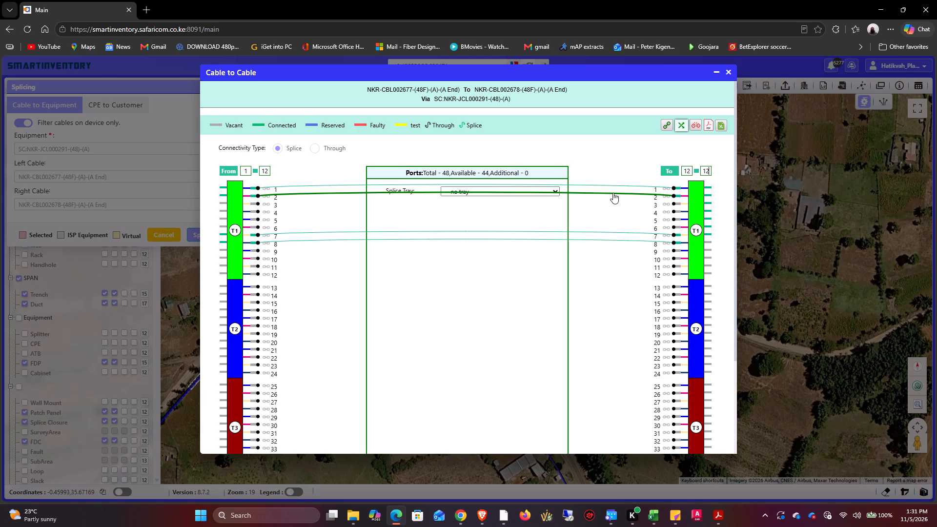
left_click(667, 128)
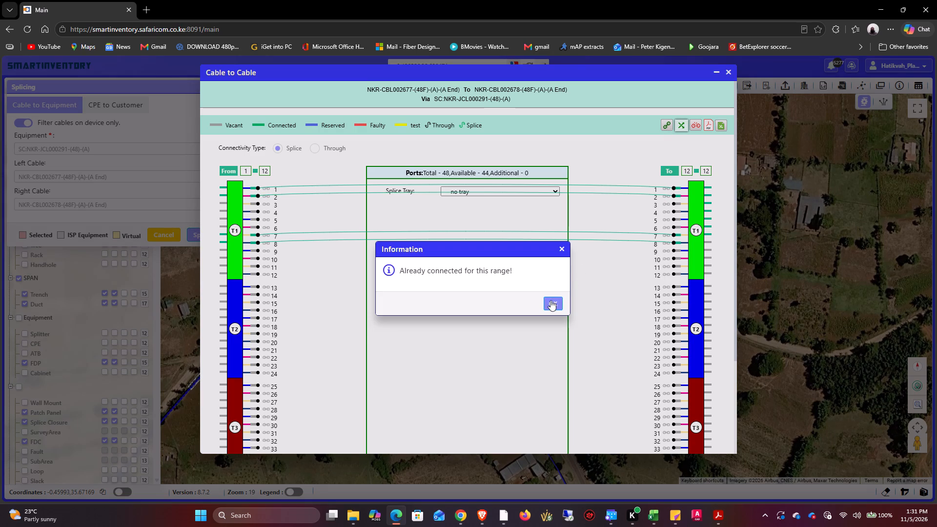
left_click(550, 303)
Delete the fibre 1 splice, set the To range start to 1, splice fibres 1–12 of NKR-CBL002677 to 1–12 of NKR-CBL002678, and close splicing.
left_click_drag(673, 189, 659, 217)
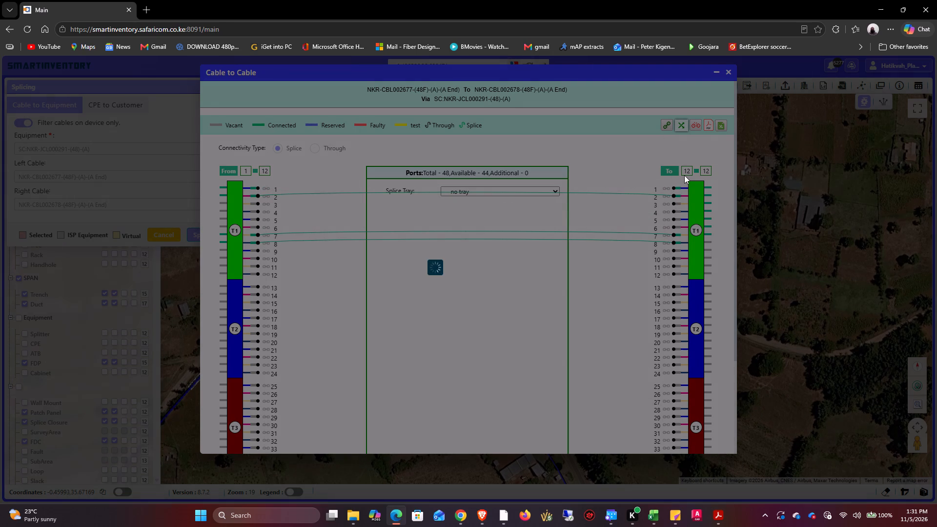
left_click(684, 170)
left_click_drag(683, 172, 698, 167)
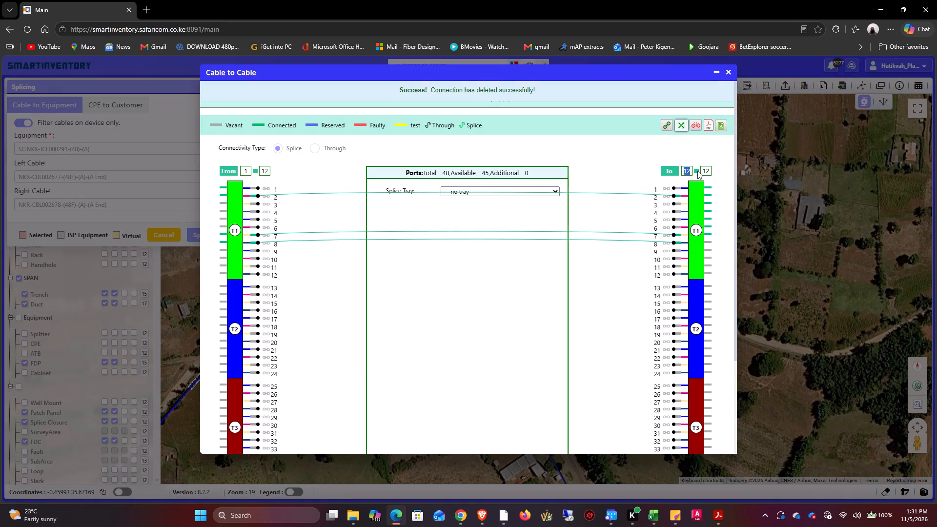
key("1")
left_click(665, 128)
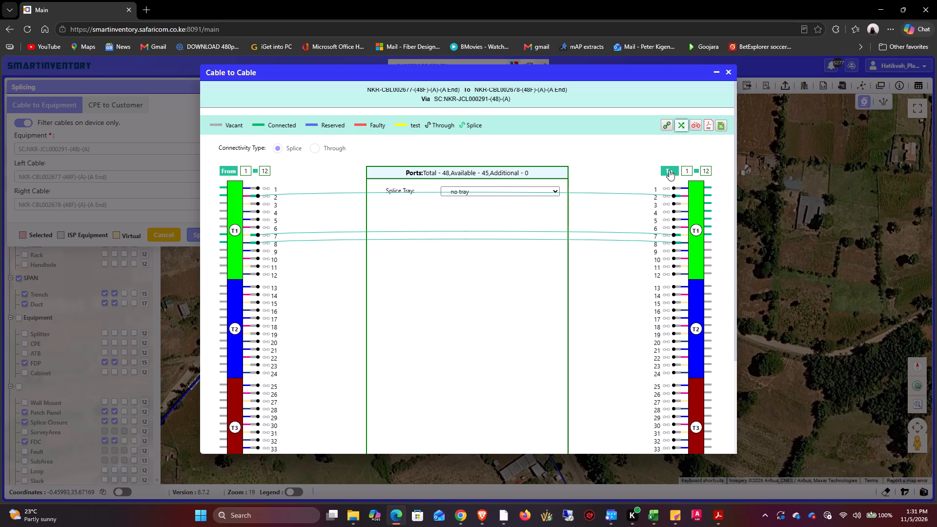
left_click(566, 334)
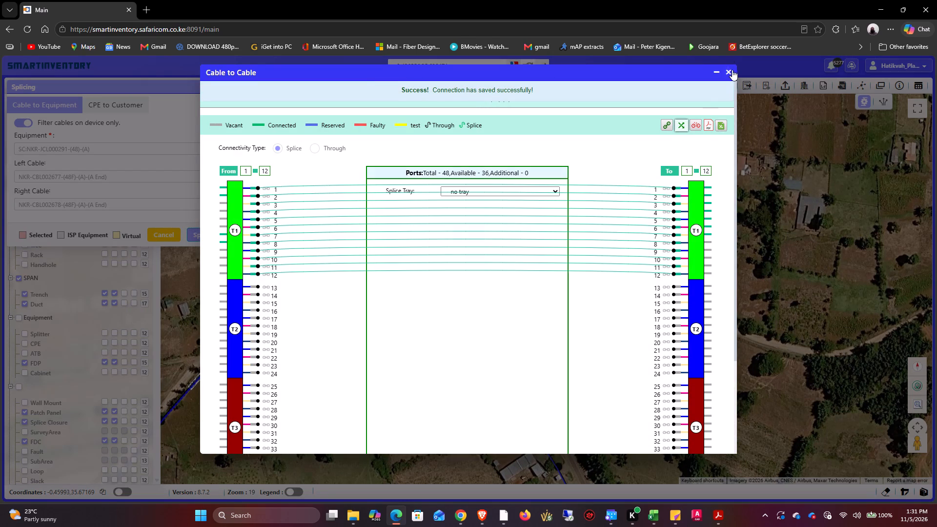
left_click(732, 73)
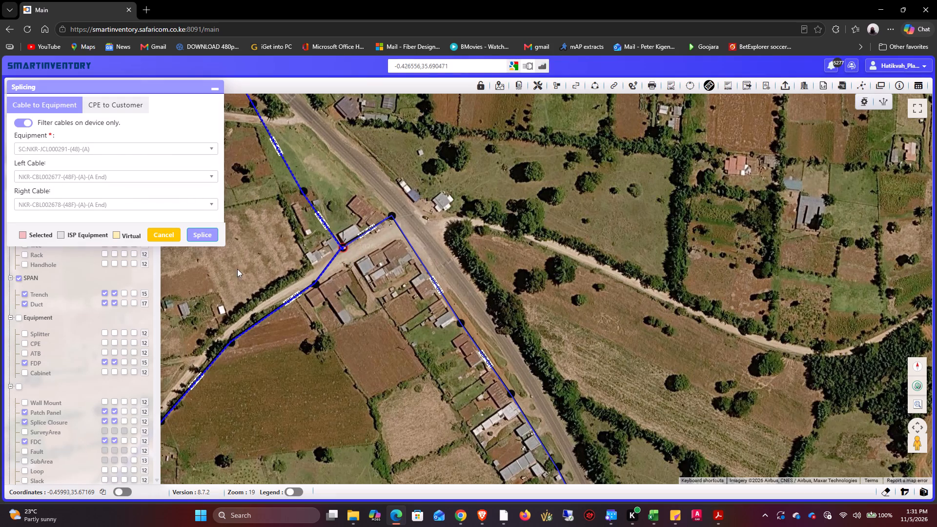
left_click(174, 236)
Start splicing again at closure NKR-JCL000291.
left_click(861, 88)
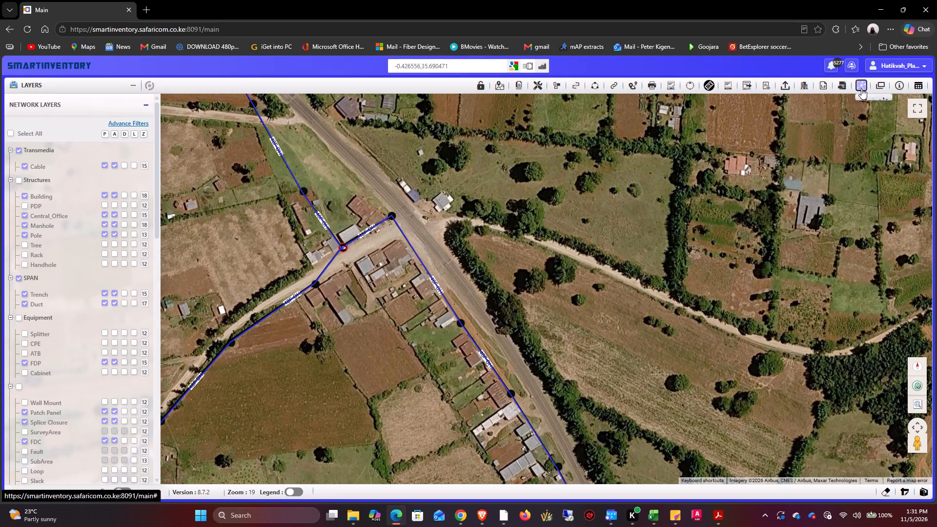
left_click(861, 88)
left_click(865, 102)
left_click(341, 251)
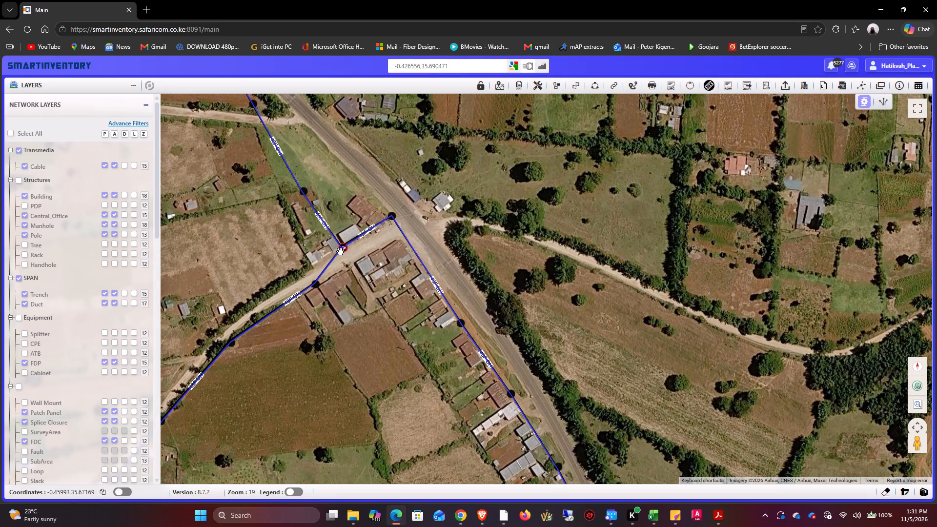
left_click(863, 100)
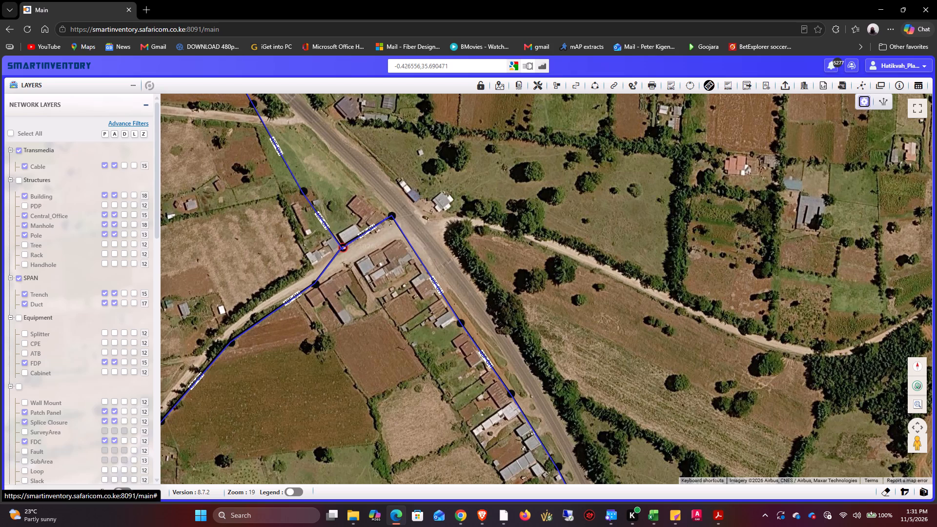
left_click(342, 246)
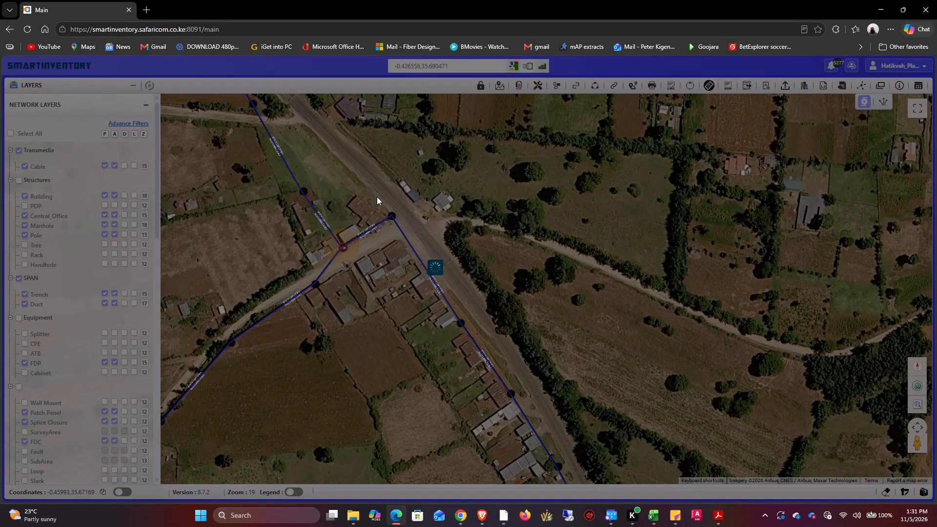
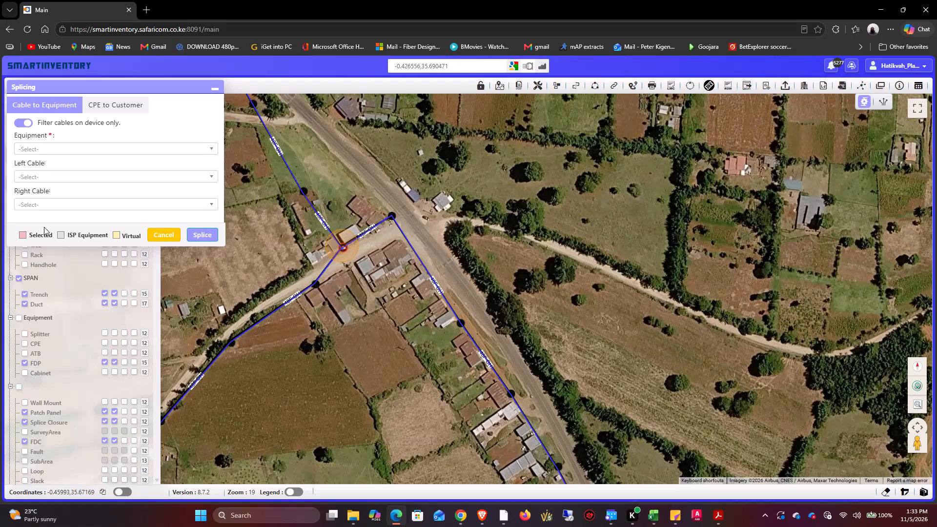
Open cable-to-cable splicing at closure NKR-JCL000291 with NKR-CBL002678 as left cable and NKR-CBL002681_01 as right cable.
left_click(81, 151)
left_click(75, 189)
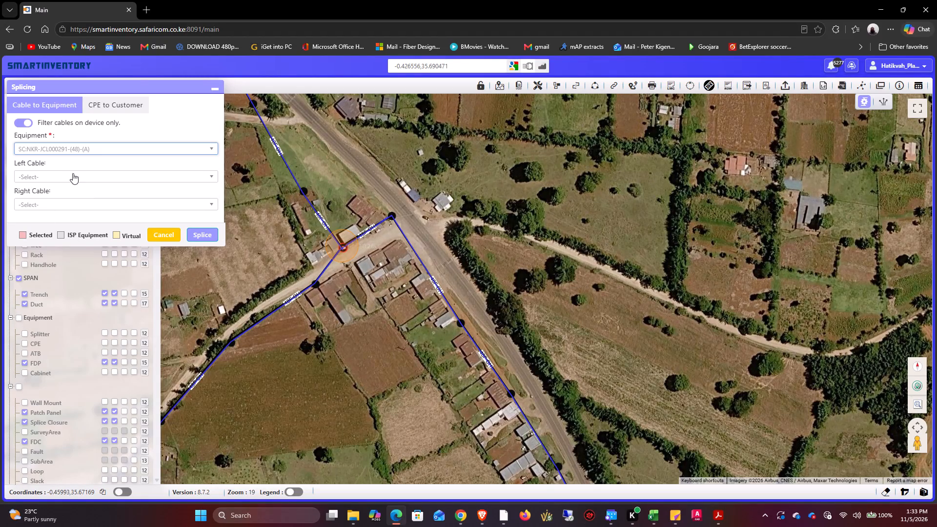
left_click(72, 171)
left_click(82, 217)
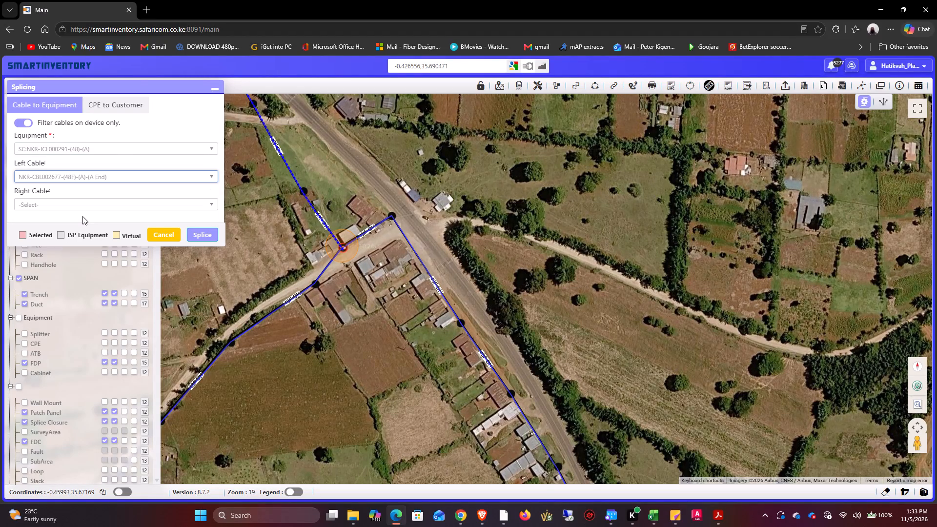
left_click(84, 206)
left_click(97, 261)
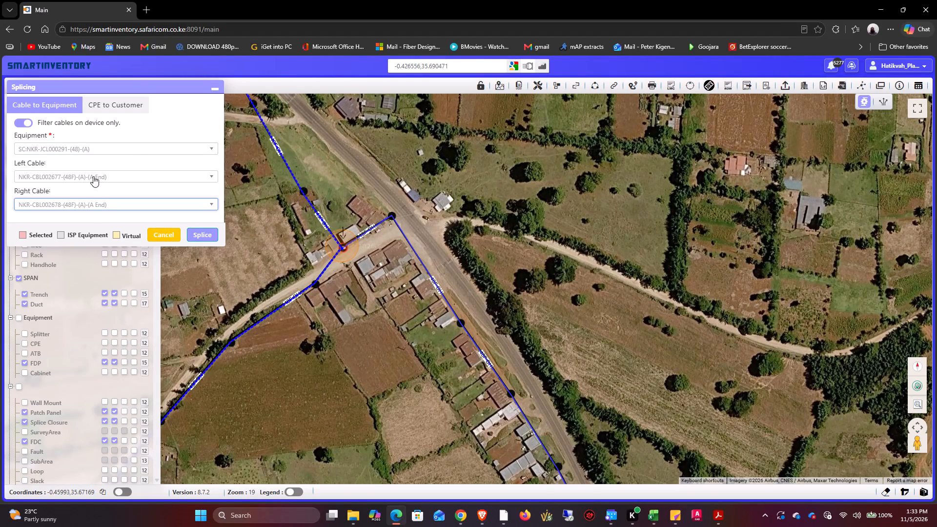
left_click(99, 205)
left_click(105, 267)
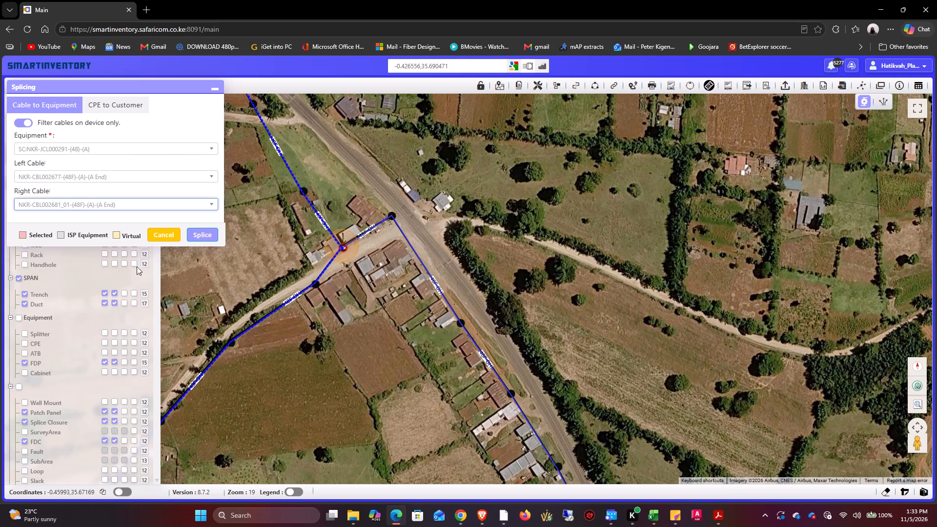
left_click(166, 159)
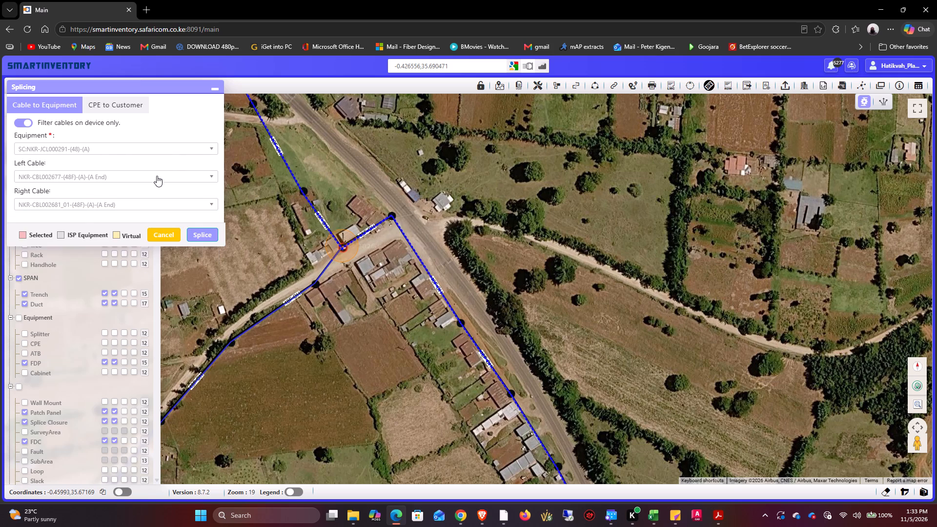
left_click(158, 180)
left_click(143, 224)
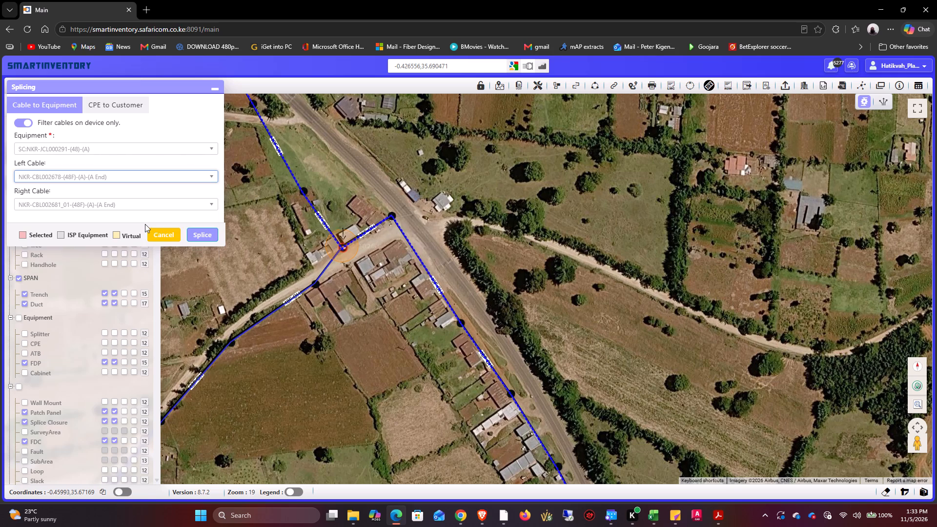
left_click(205, 229)
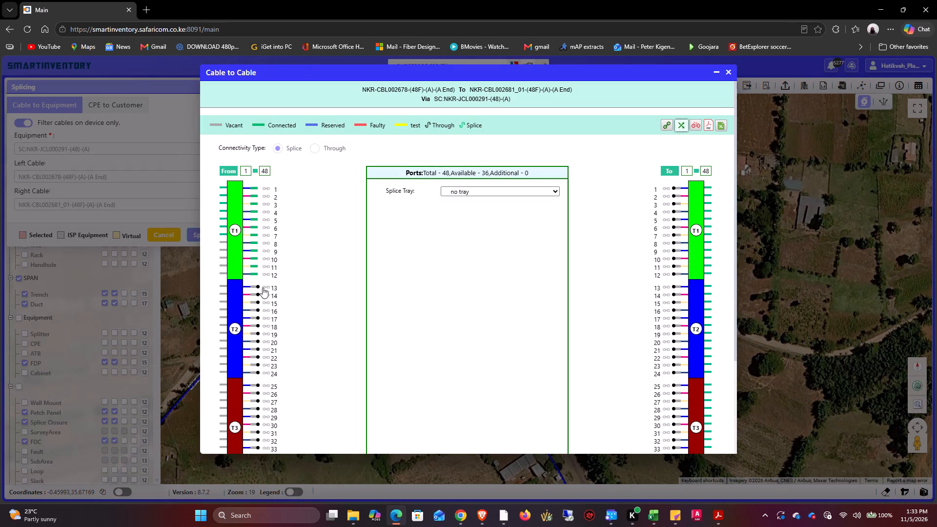
Splice fibres 13 and 14 of NKR-CBL002678 to fibres 13 and 14 of NKR-CBL002681_01, and close splicing.
left_click_drag(258, 286, 495, 329)
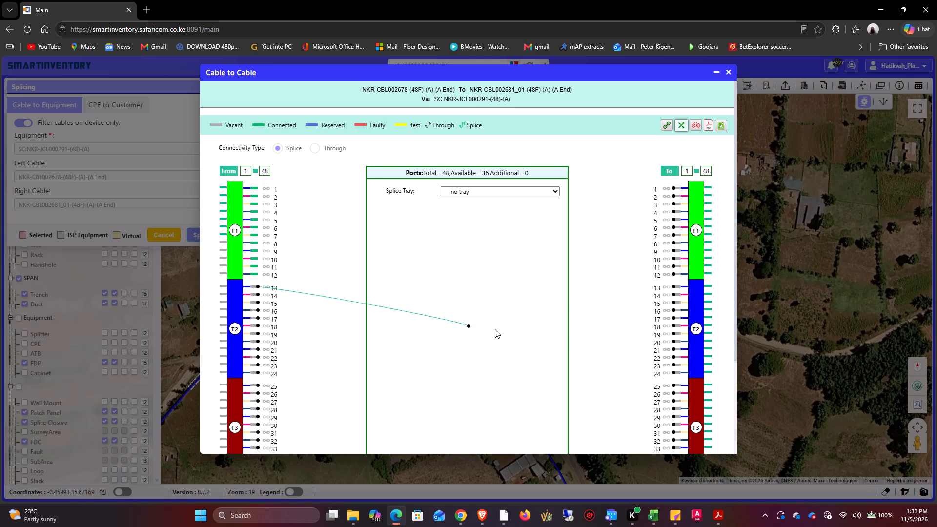
left_click_drag(495, 329, 673, 286)
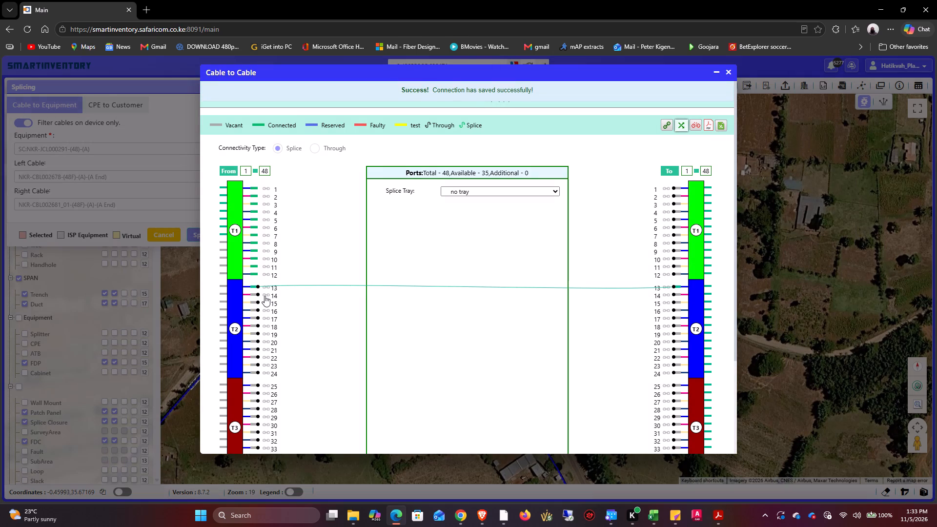
left_click_drag(258, 296, 672, 296)
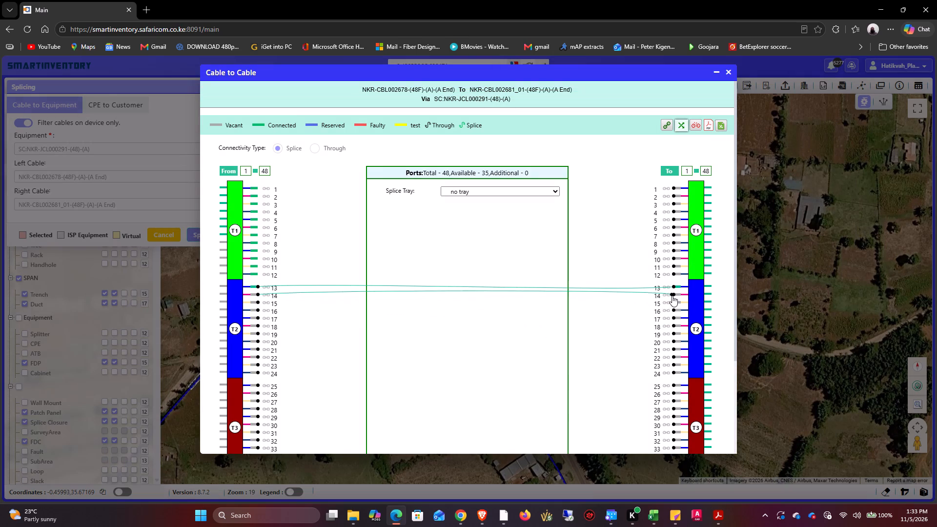
left_click_drag(672, 296, 675, 296)
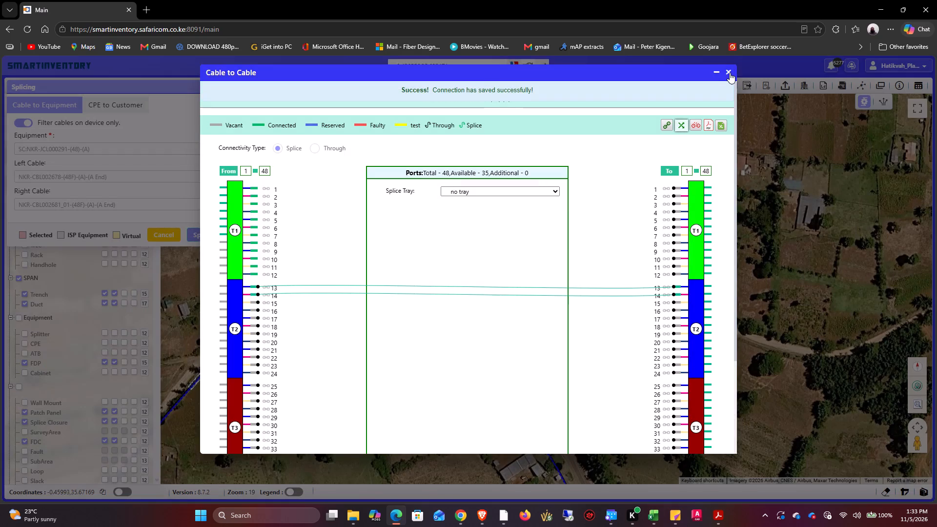
left_click(729, 73)
left_click(178, 232)
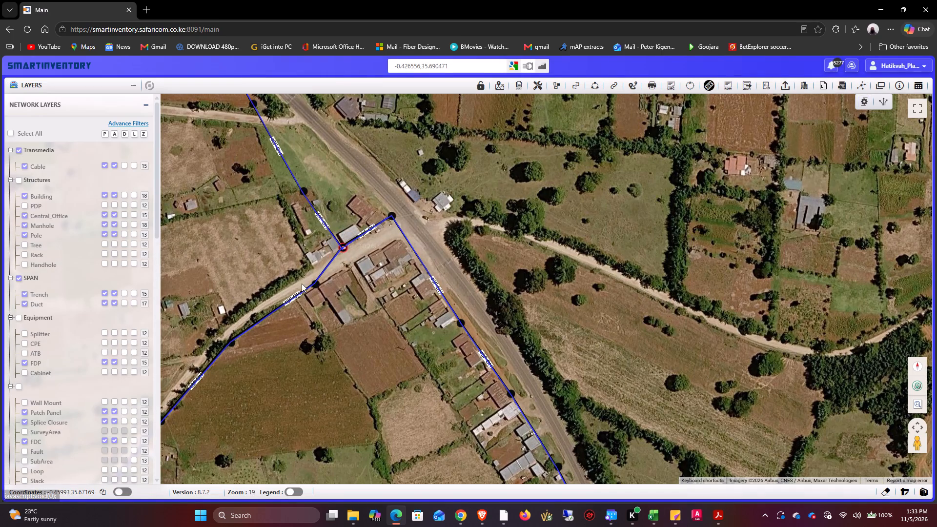
Start splicing again at closure NKR-JCL000291 on the map.
double_click(862, 82)
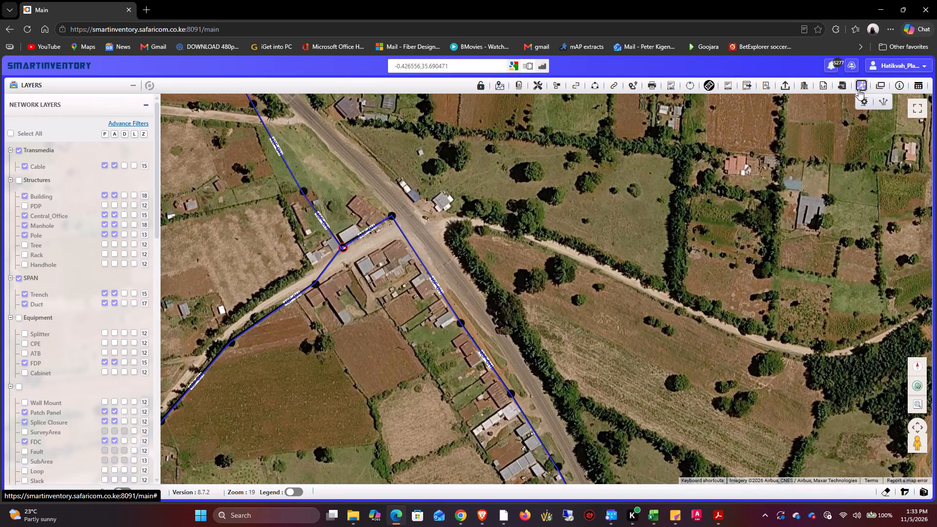
left_click(860, 103)
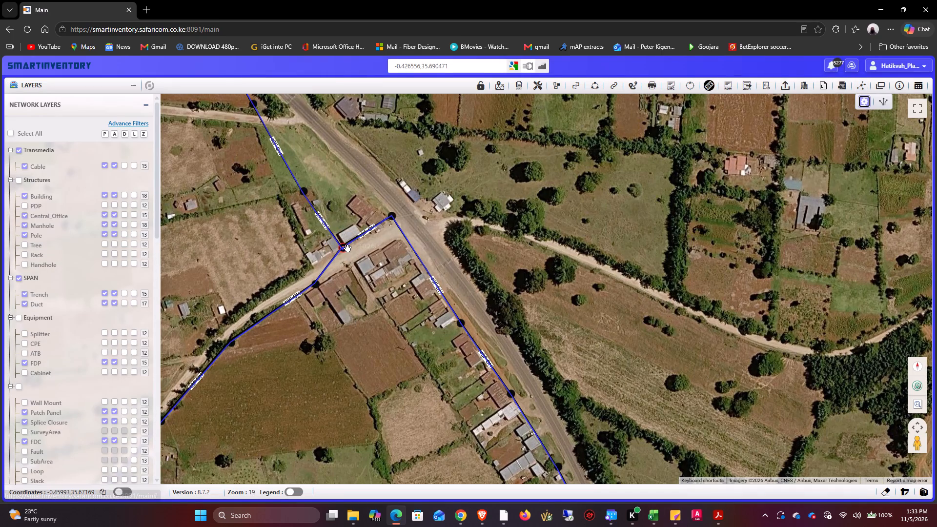
left_click(347, 248)
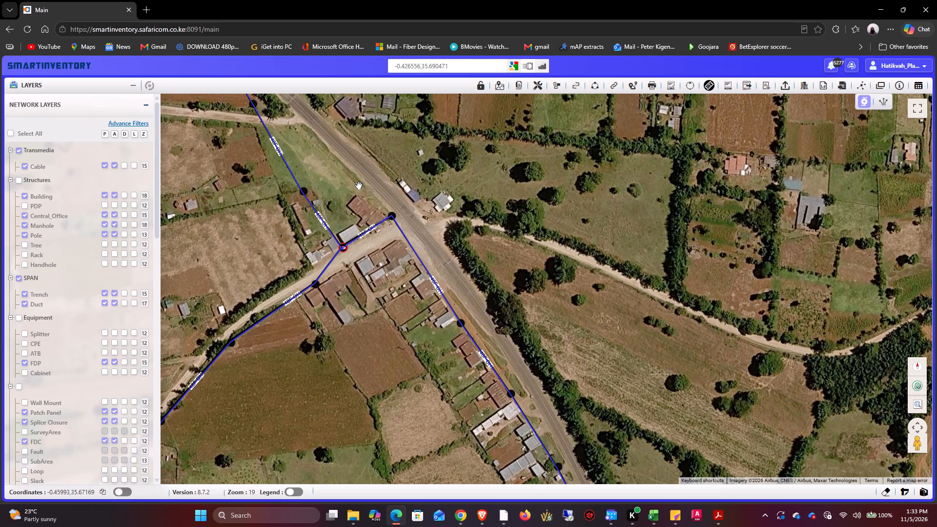